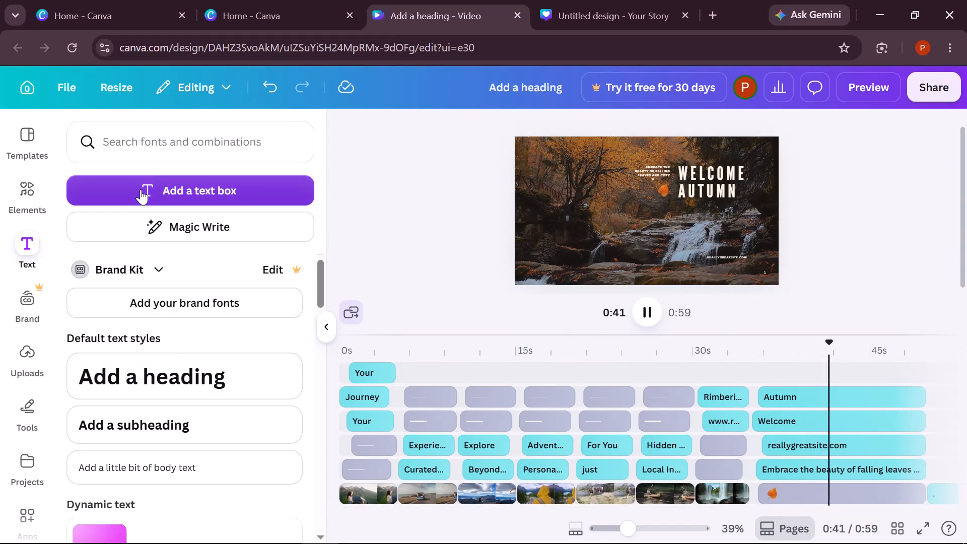
Create a new Mobile Video design from the video formats in the second Canva home tab.
left_click(263, 0)
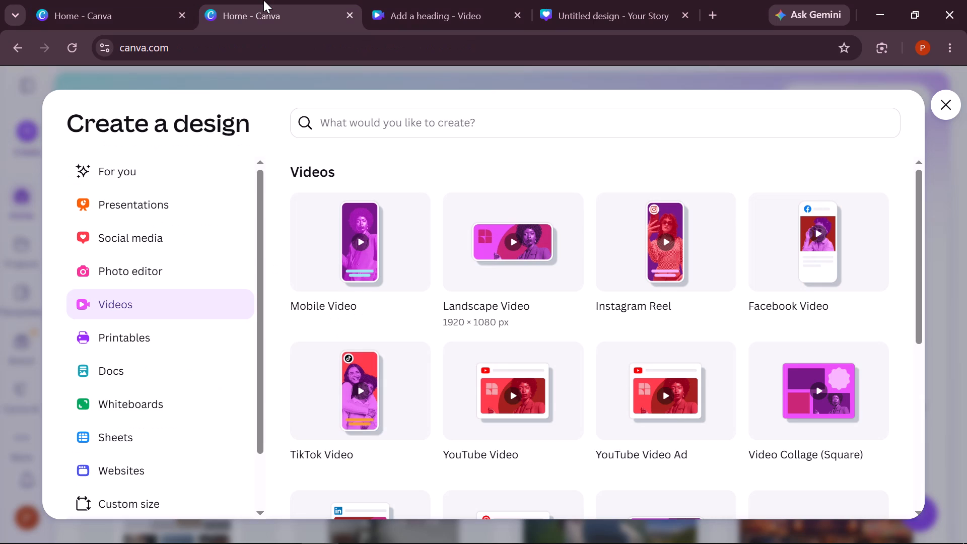
left_click(521, 214)
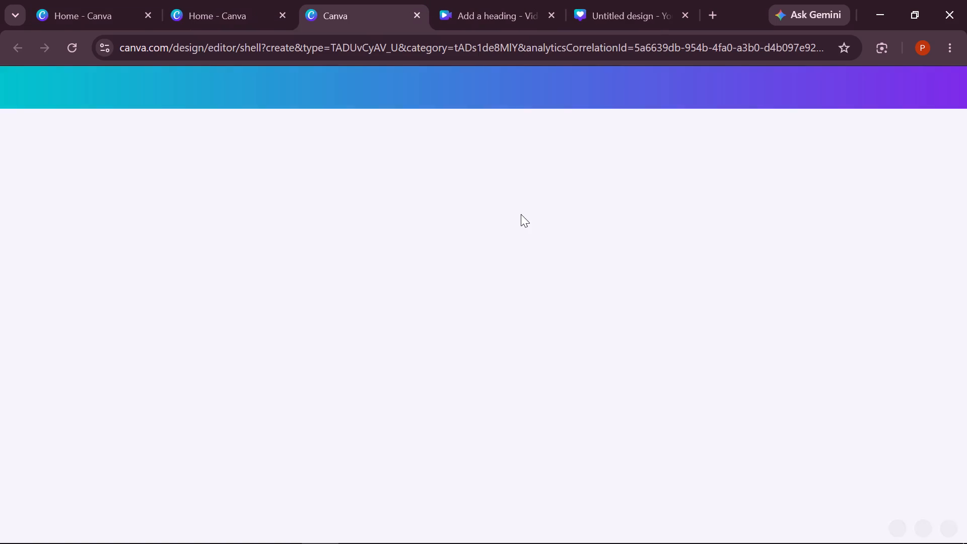
left_click(419, 10)
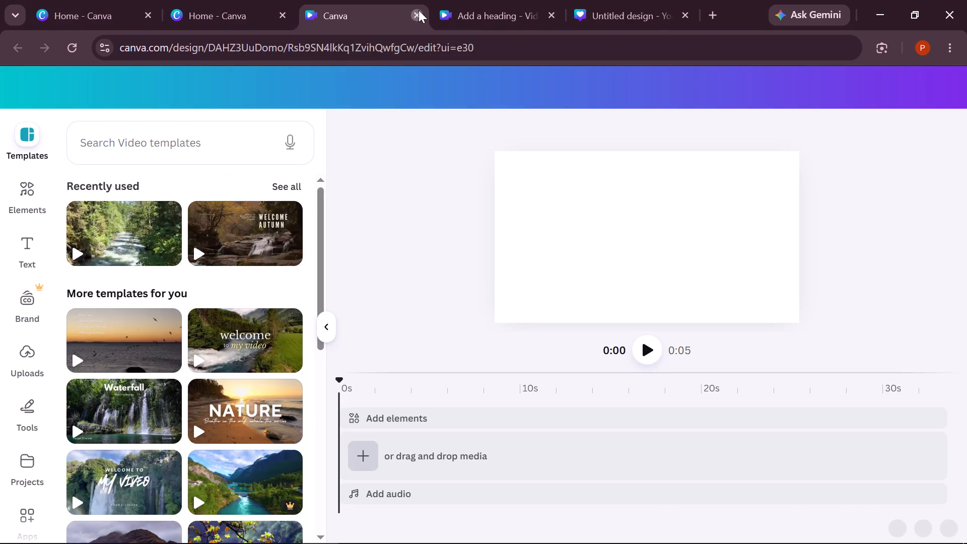
left_click(382, 245)
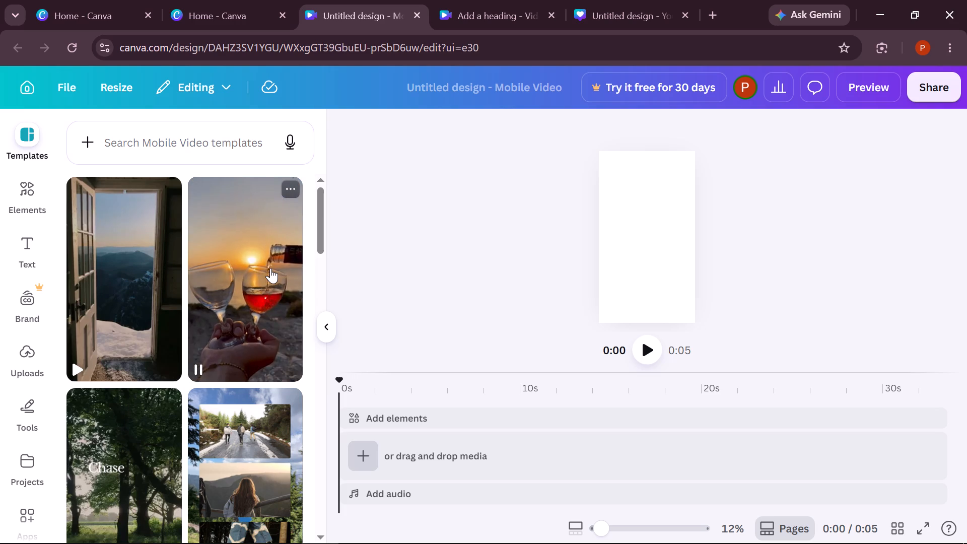
Apply all 14 pages of the Travel Day in the Life Instagram Reel in Yellow Collage Style template to the blank design.
left_click(270, 268)
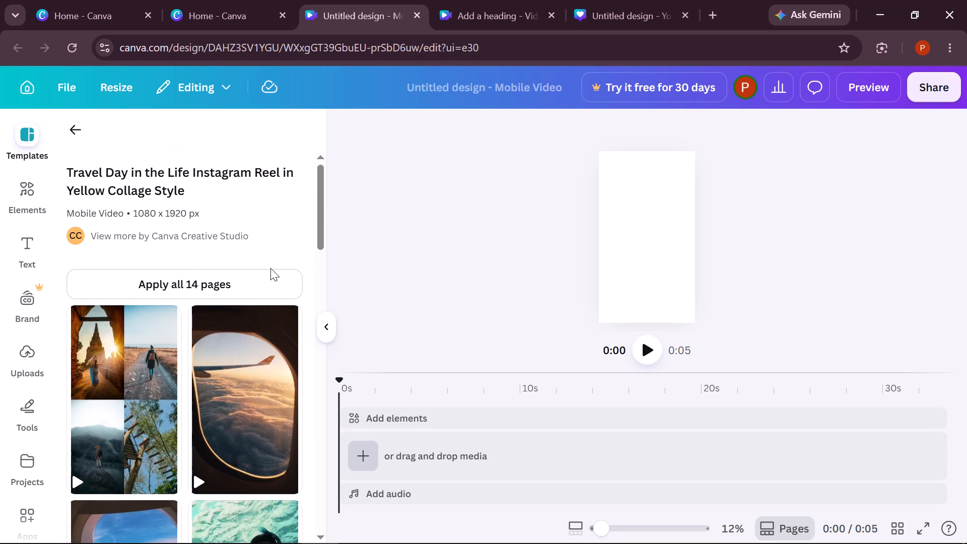
left_click(215, 274)
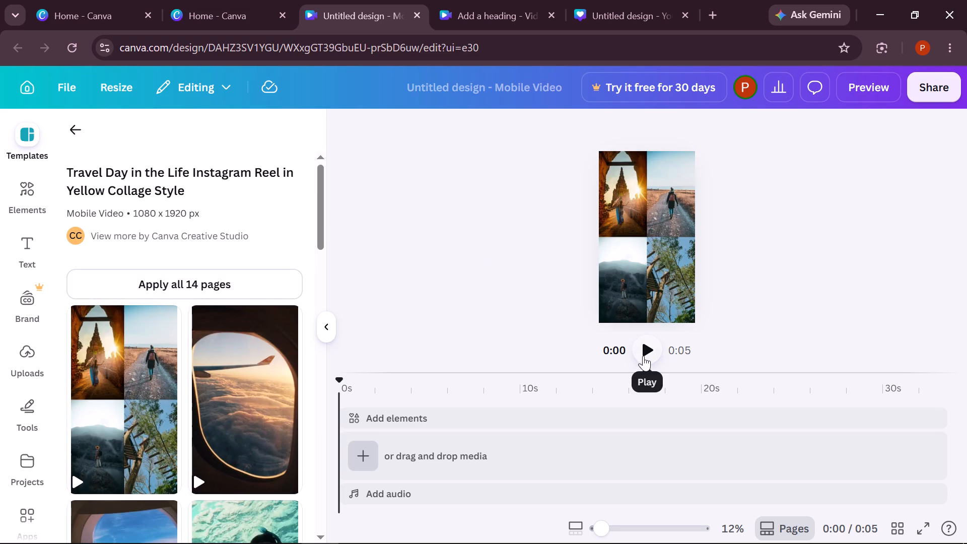
Play the video from the start to preview the applied template.
left_click(643, 356)
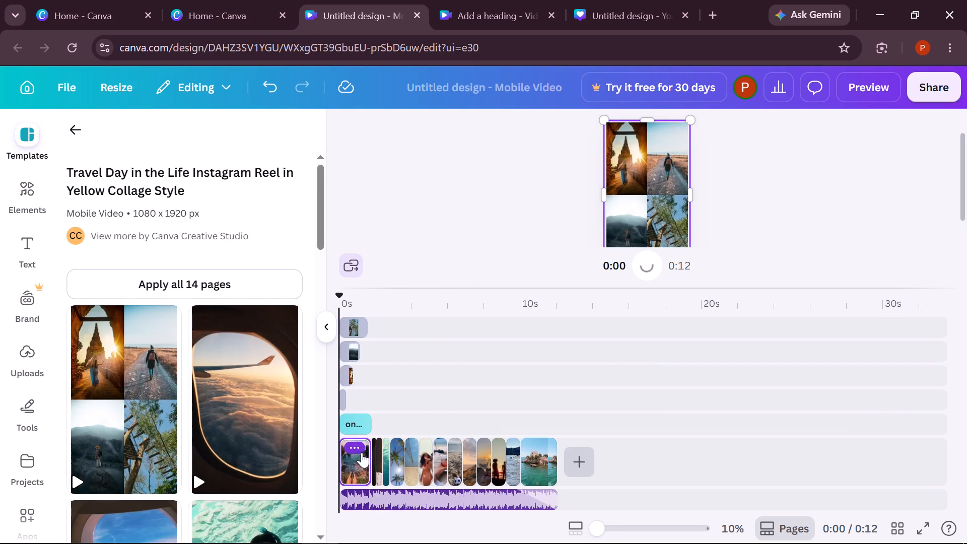
Open the trim duration of the first clip in the timeline for editing.
left_click(355, 465)
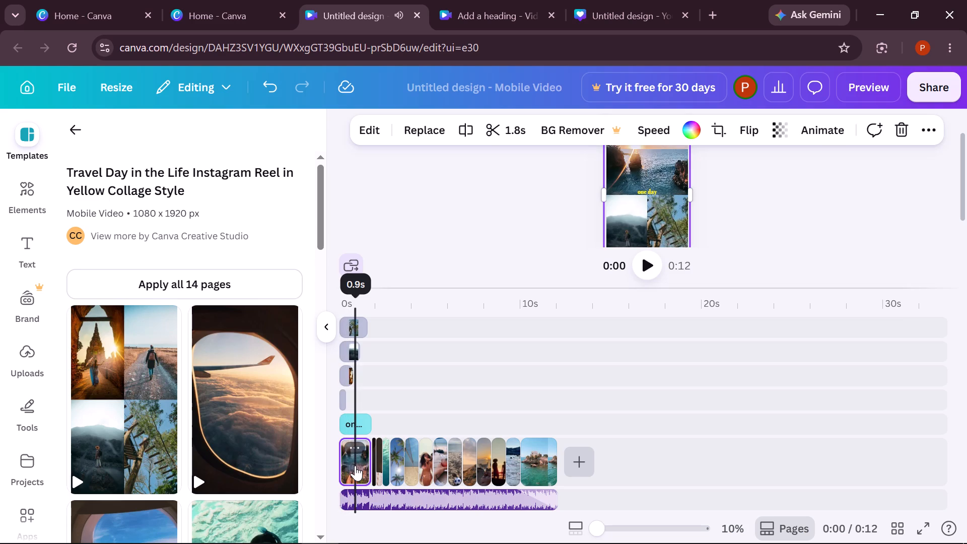
left_click(512, 130)
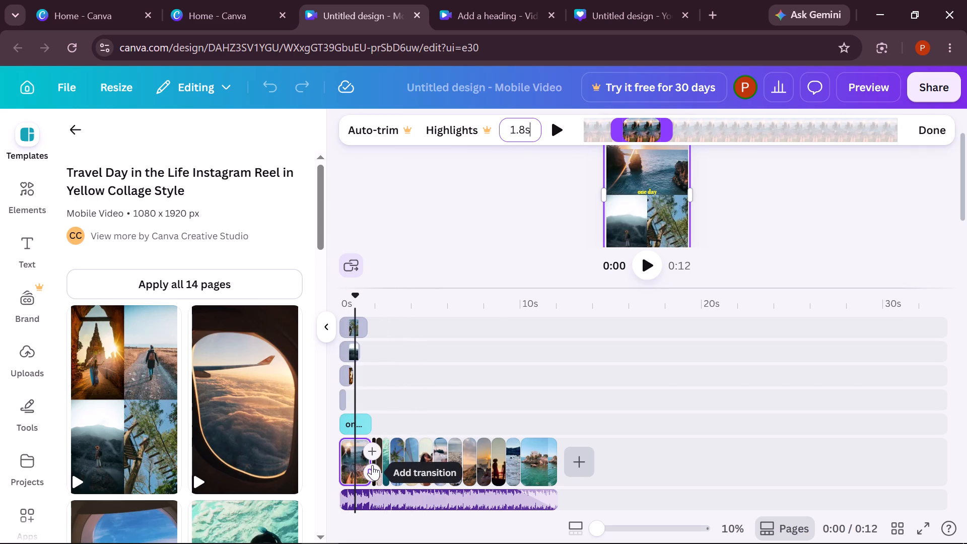
Look at the transition options after the first clip and step the playhead forward into the second clip.
left_click(372, 465)
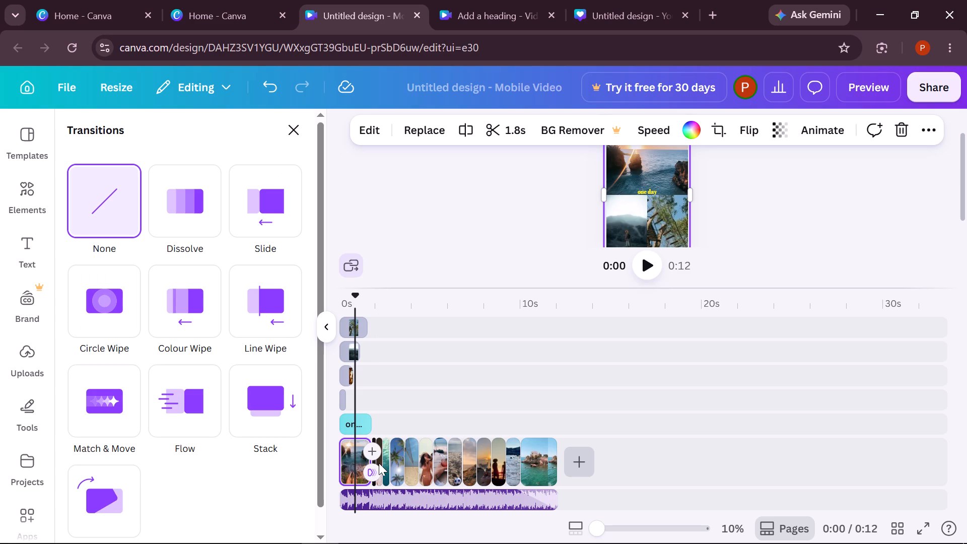
key("Right")
key("Right")
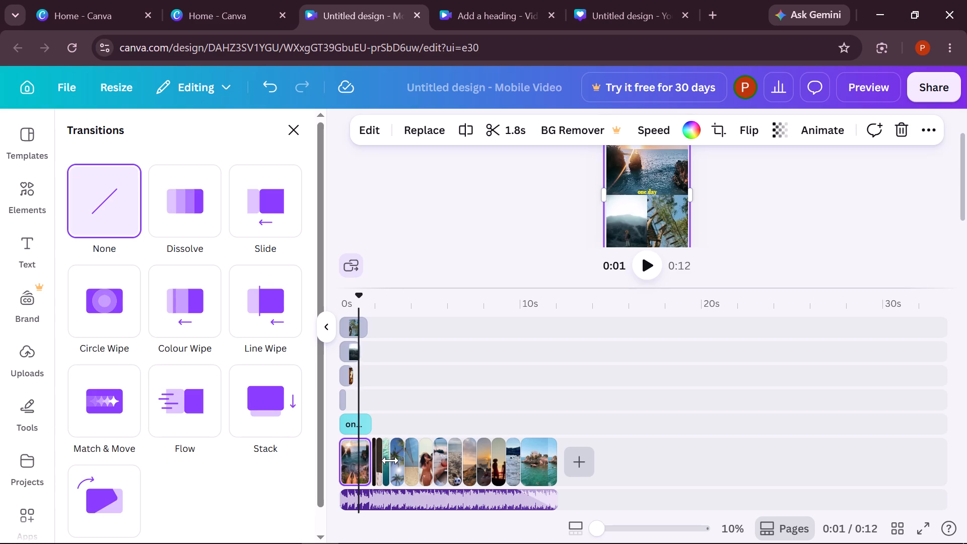
key("Right")
key("Right")
key("Right")
key("Right")
key("Right")
key("Right")
key("Right")
key("Right")
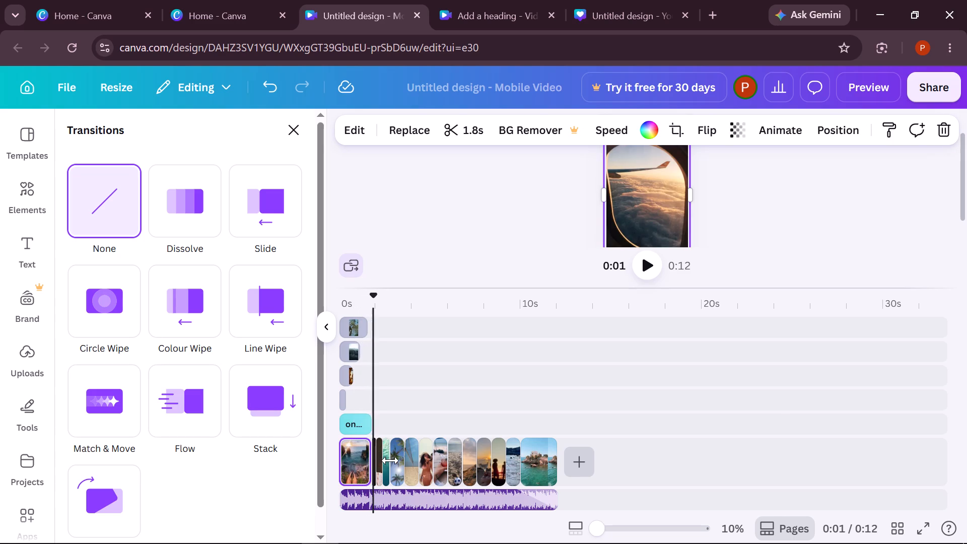
key("Right")
Play the video through to the final clip and restart it to review the pacing of the clips.
key("space")
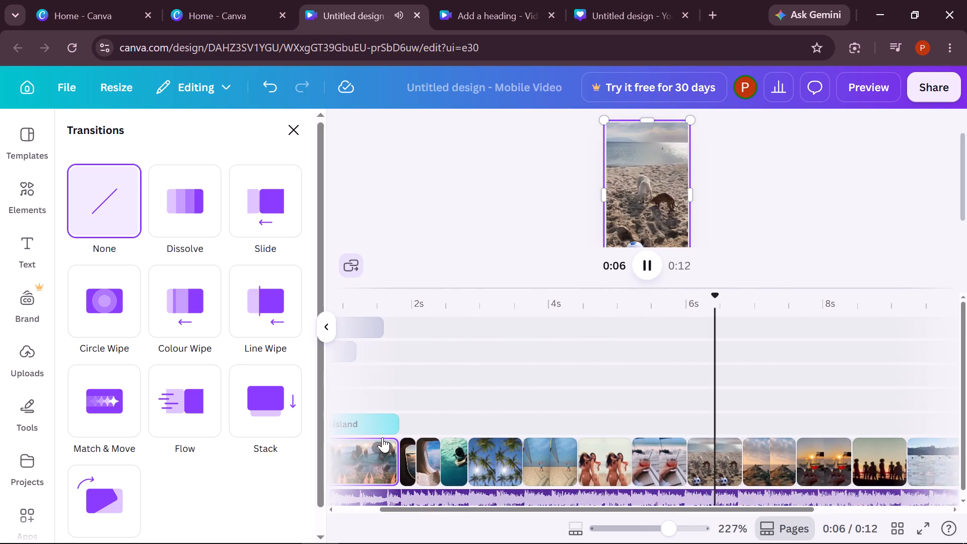
scroll(382, 437, "up", 1)
scroll(384, 450, "right", 9)
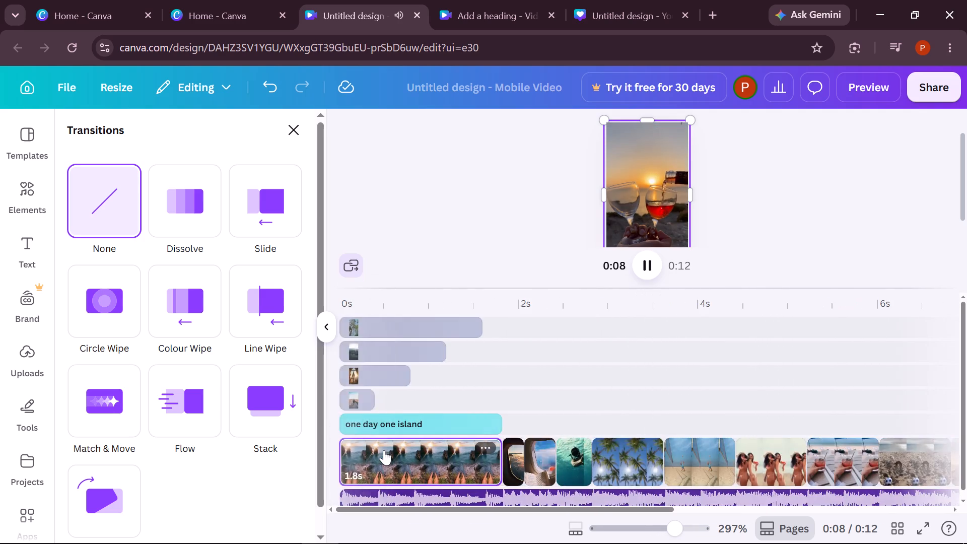
scroll(384, 450, "right", 8)
key("space")
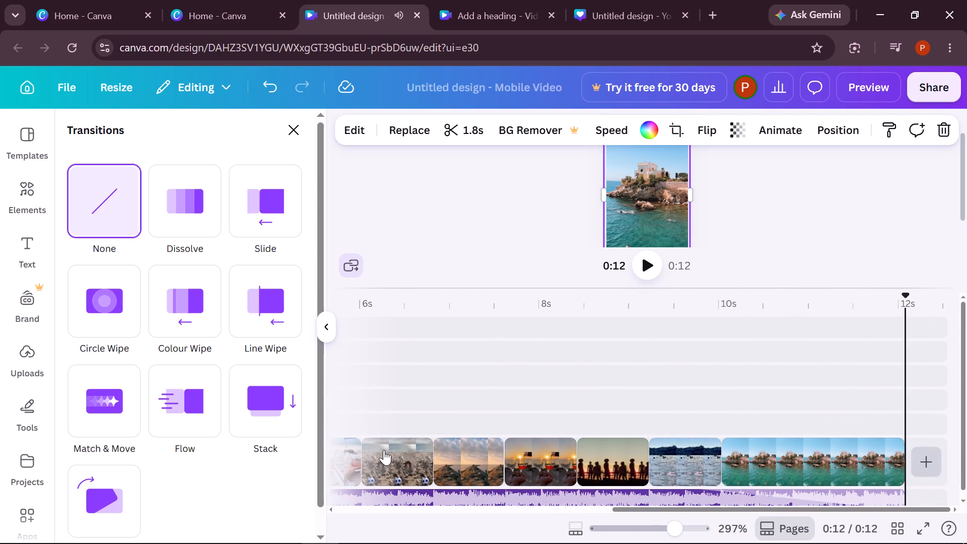
key("space")
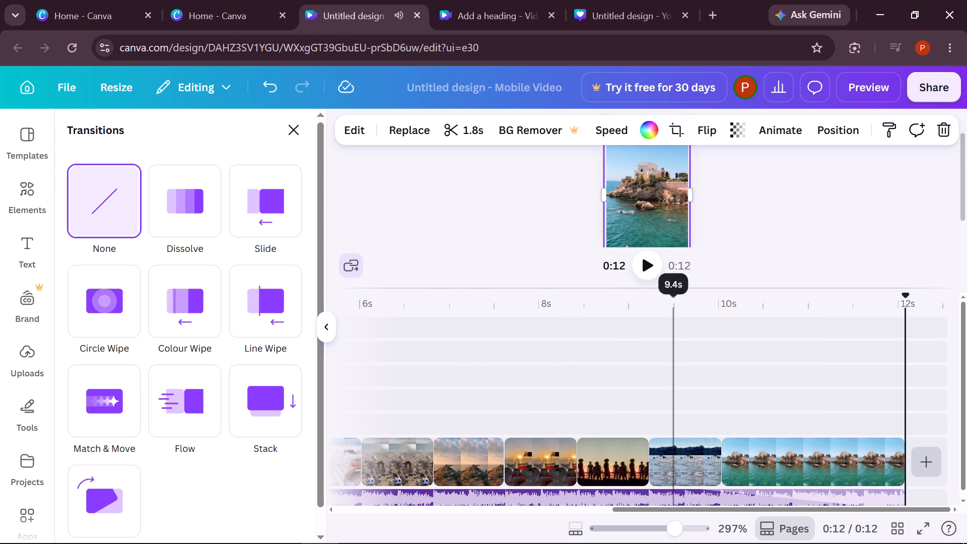
left_click(649, 265)
left_click(649, 265)
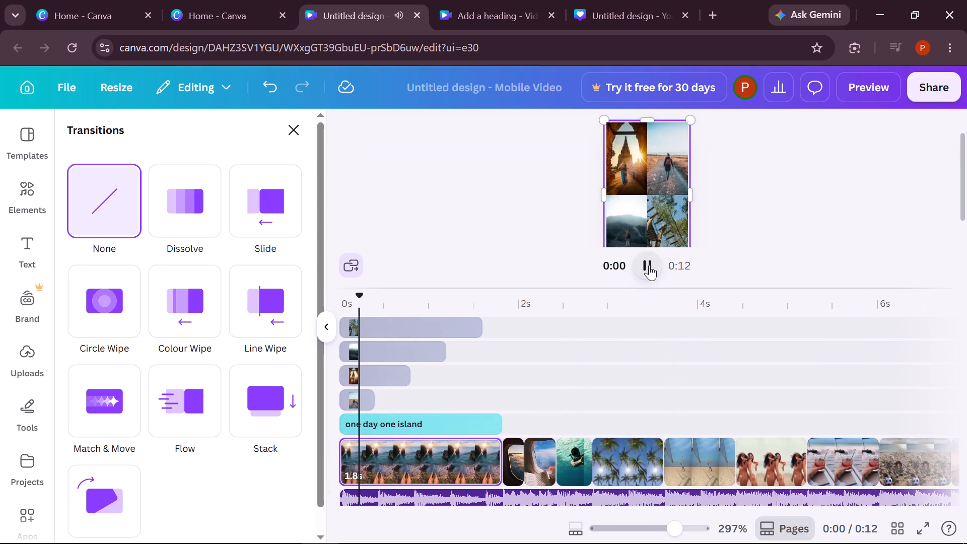
Shorten the airplane-wing clip that directly follows the plane-window clip.
left_click(516, 457)
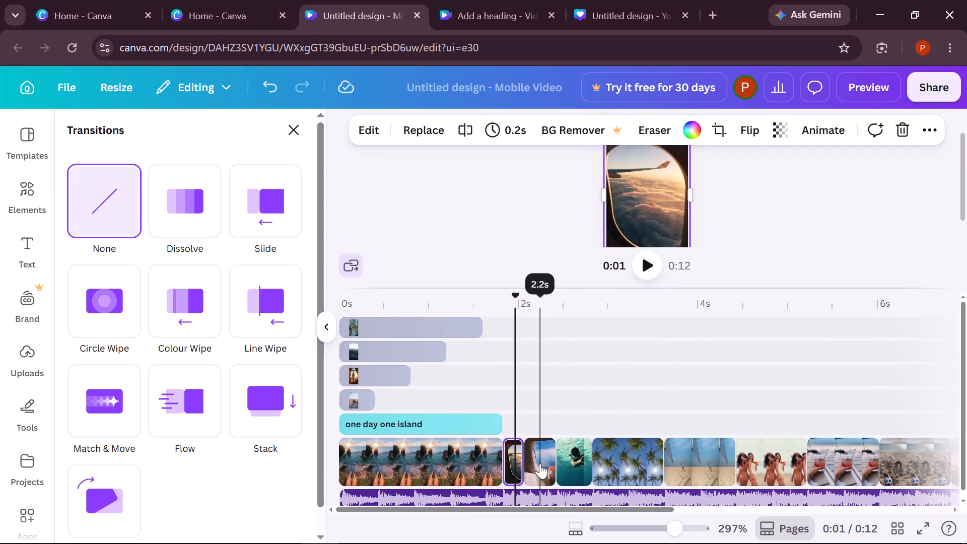
left_click(540, 463)
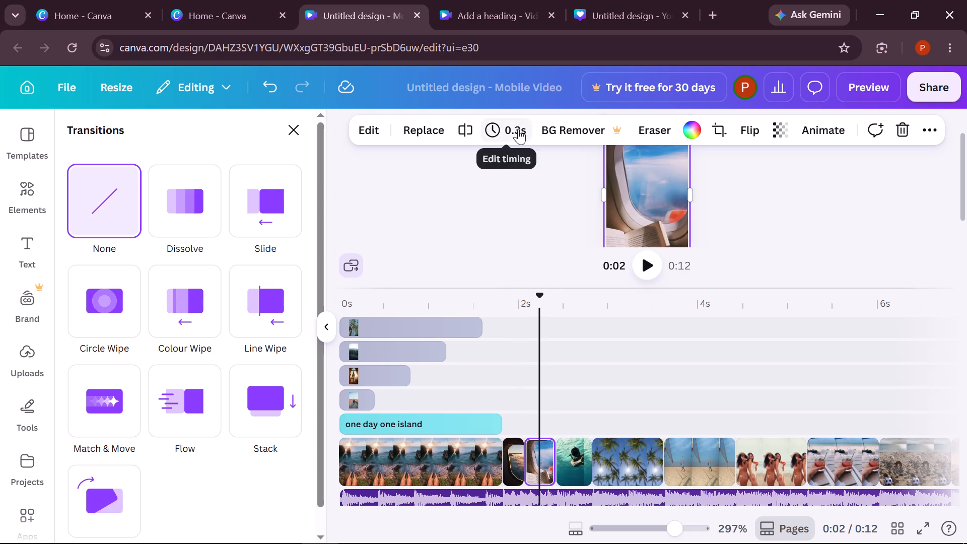
Set the timing of the blue-sky airplane-window clip before the snorkeler clip to 0.2 s.
left_click(518, 129)
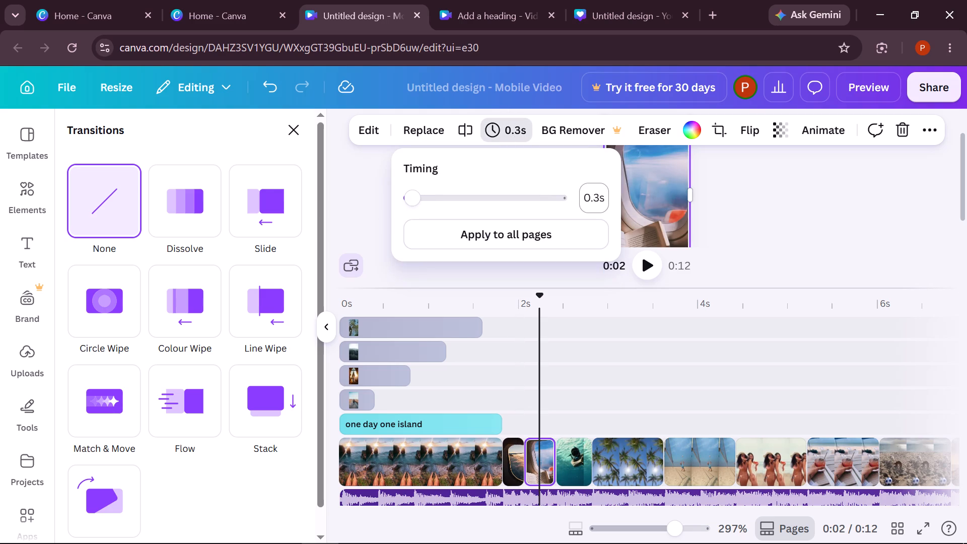
left_click(597, 199)
left_click(597, 199)
key("BackSpace")
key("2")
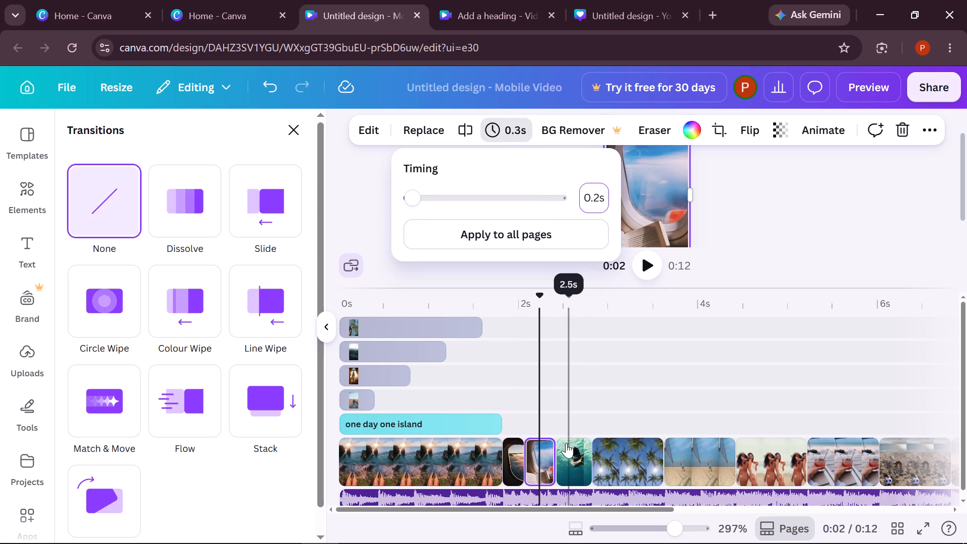
key("Return")
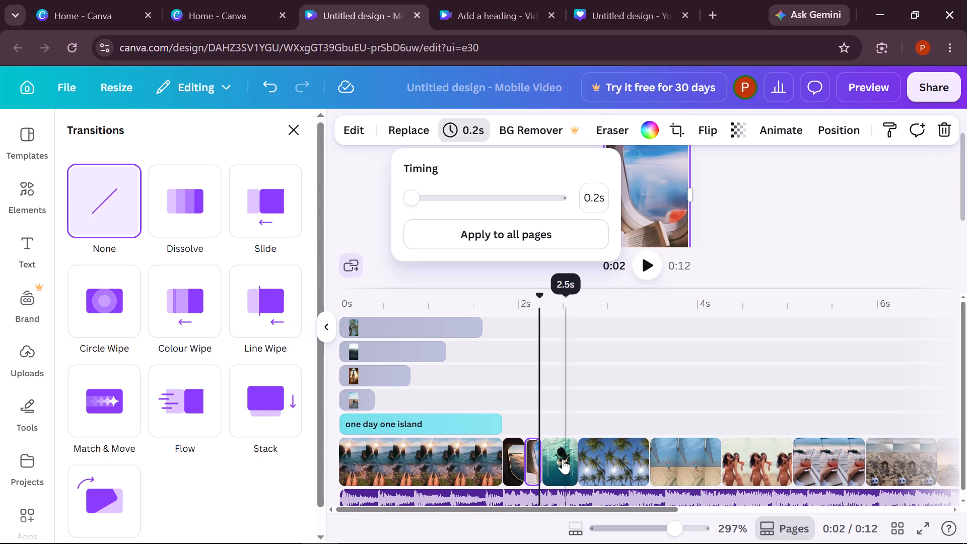
Play the video from the start of the snorkeler clip and return the playhead to just before that clip.
left_click(561, 459)
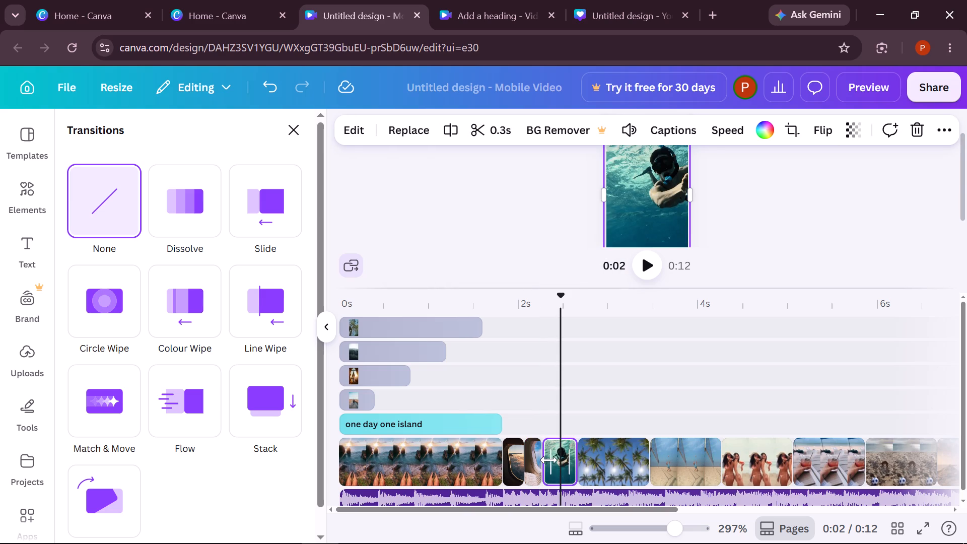
left_click(545, 461)
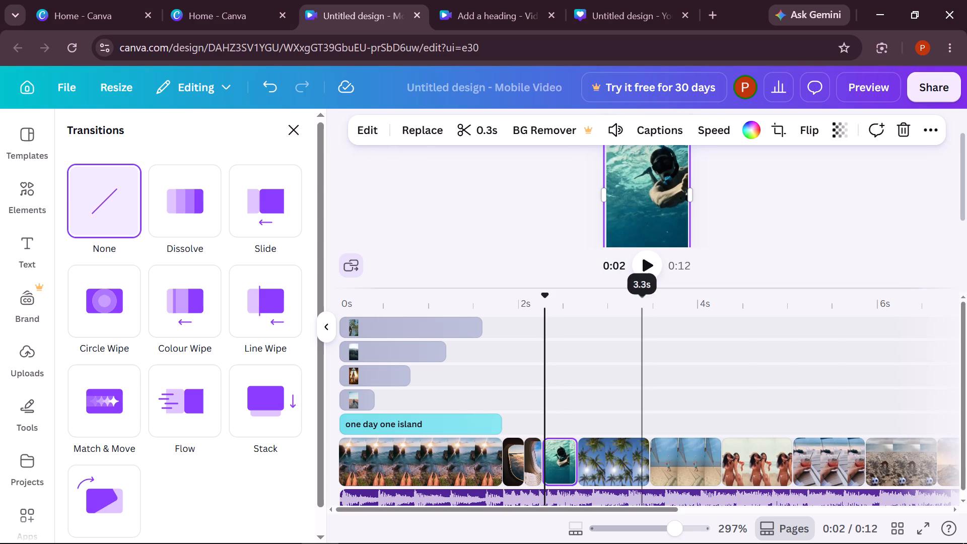
left_click(645, 268)
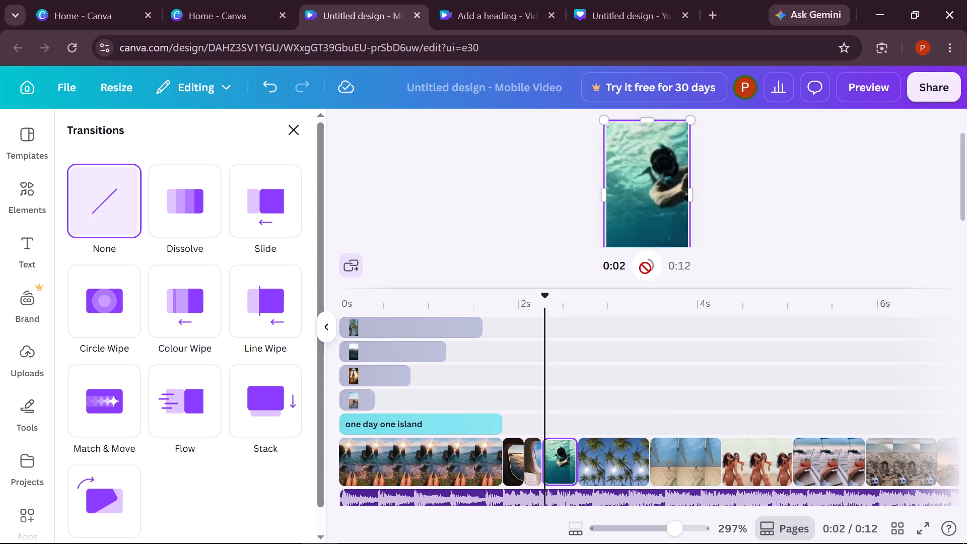
left_click(543, 426)
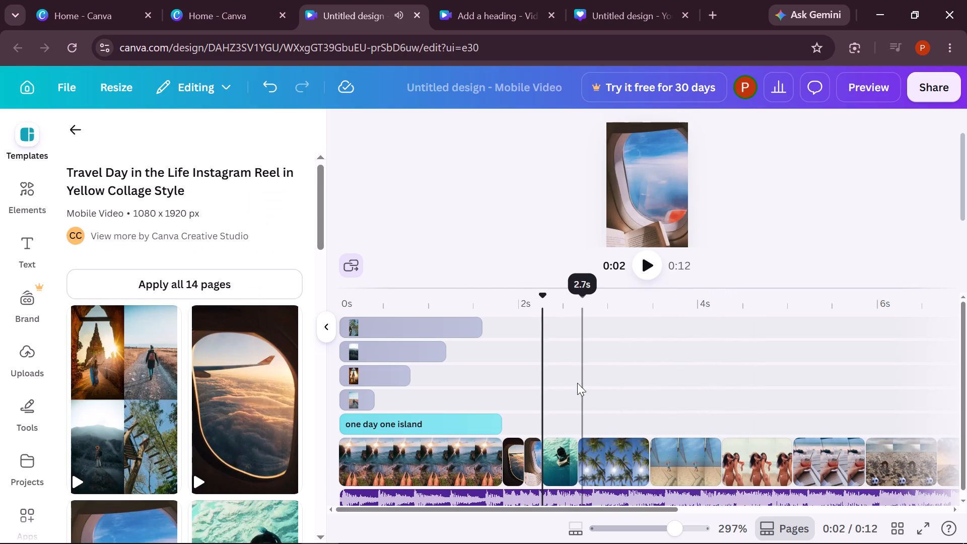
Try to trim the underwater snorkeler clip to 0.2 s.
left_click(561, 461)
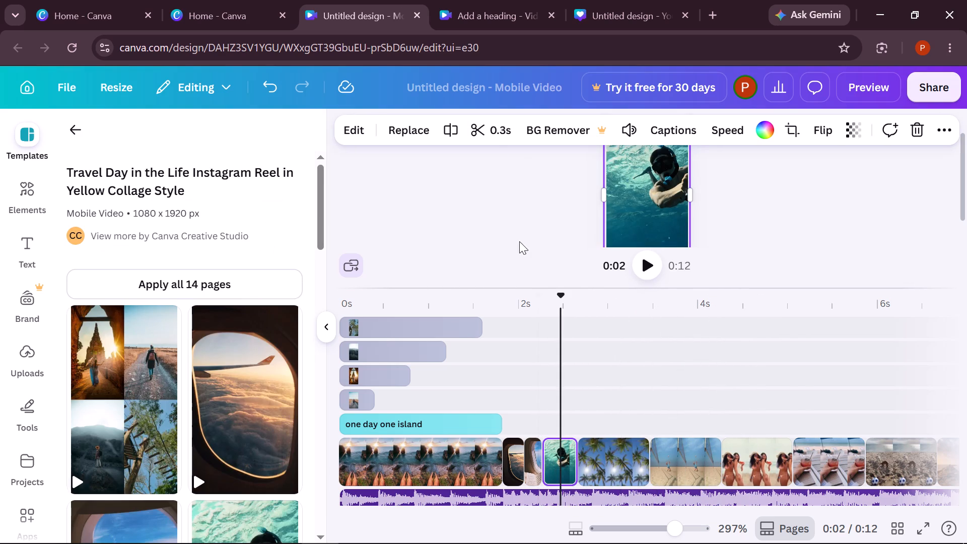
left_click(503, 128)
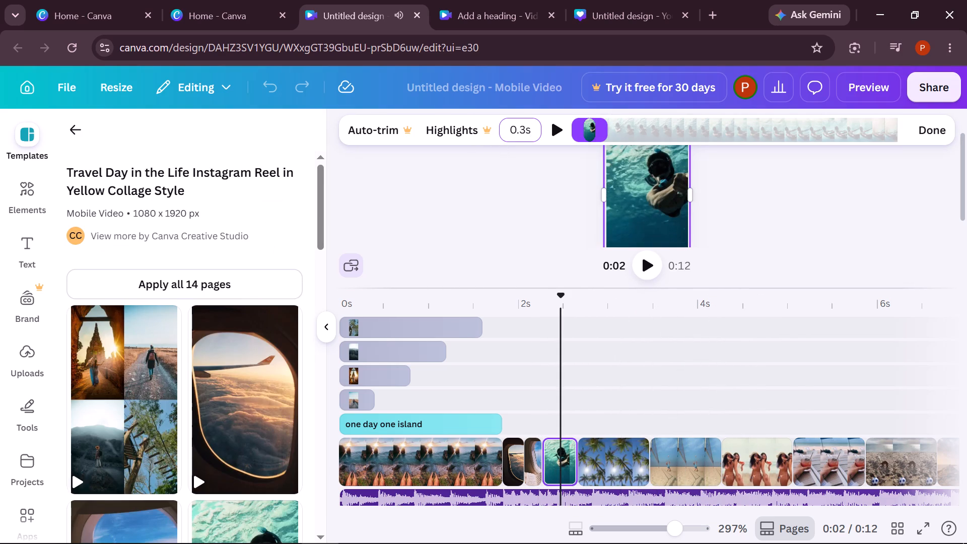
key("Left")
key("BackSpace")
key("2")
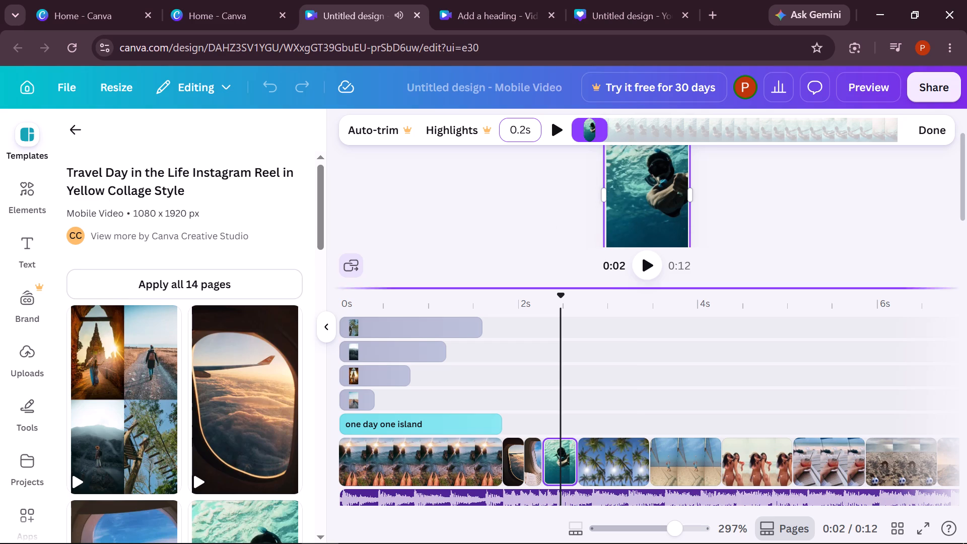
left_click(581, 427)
Play the video onward from around the end of the snorkeler clip to review the pacing of the following clips.
left_click(645, 271)
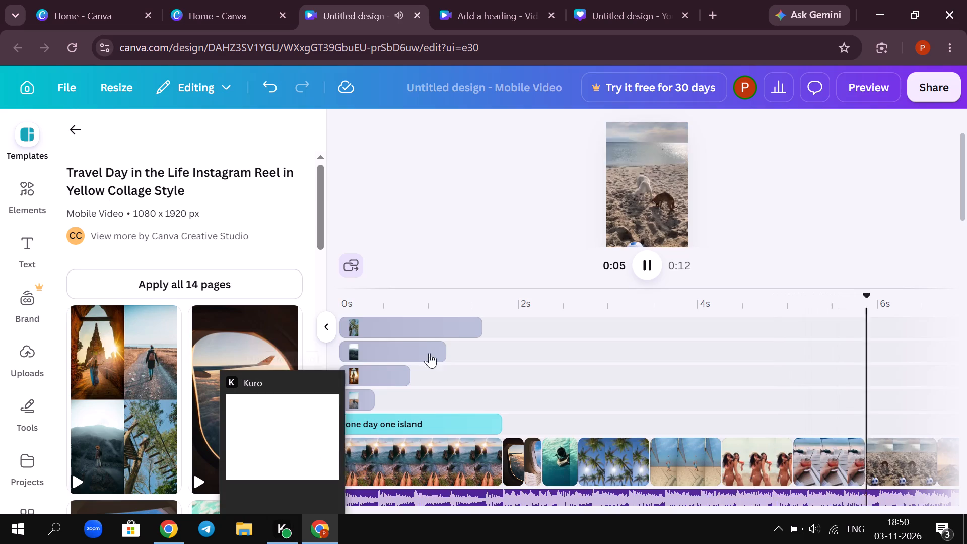
Replay the video to check the clip timing, pausing at the palm tree clip.
scroll(377, 392, "right", 5)
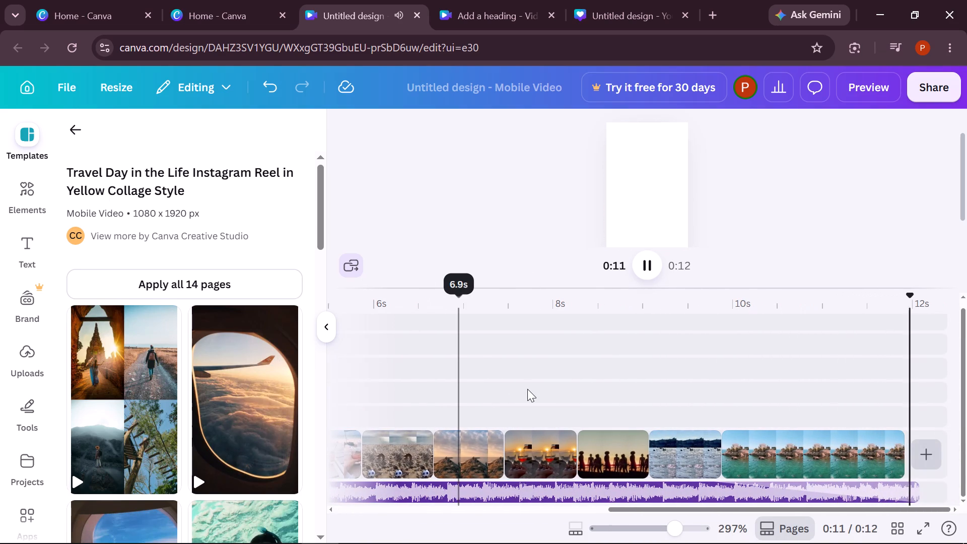
left_click(645, 268)
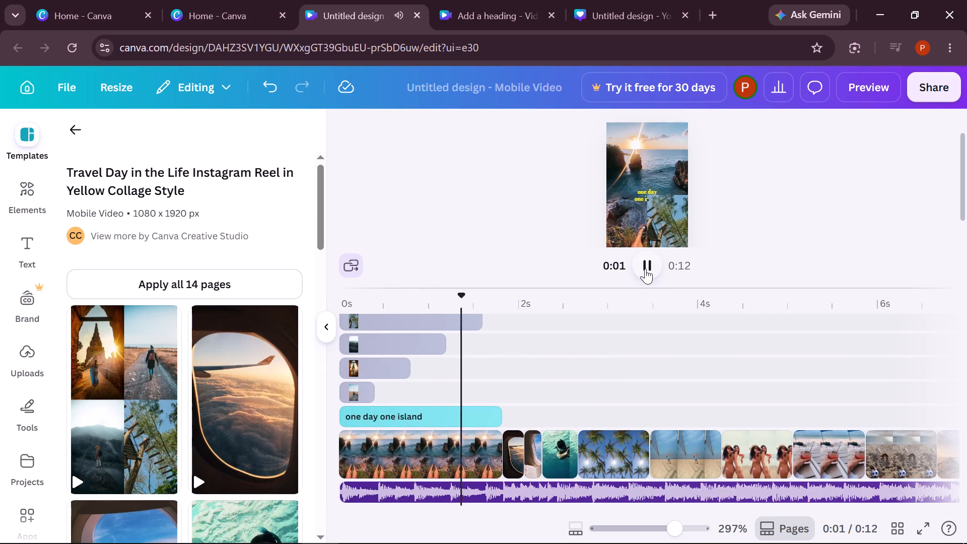
left_click(645, 268)
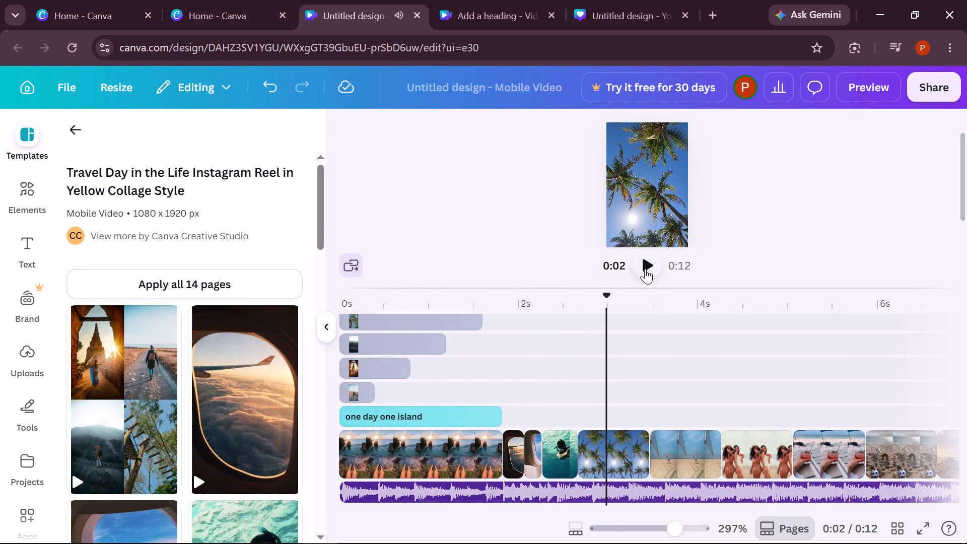
Trim the underwater diver clip to a duration of 0.2 s.
left_click(555, 443)
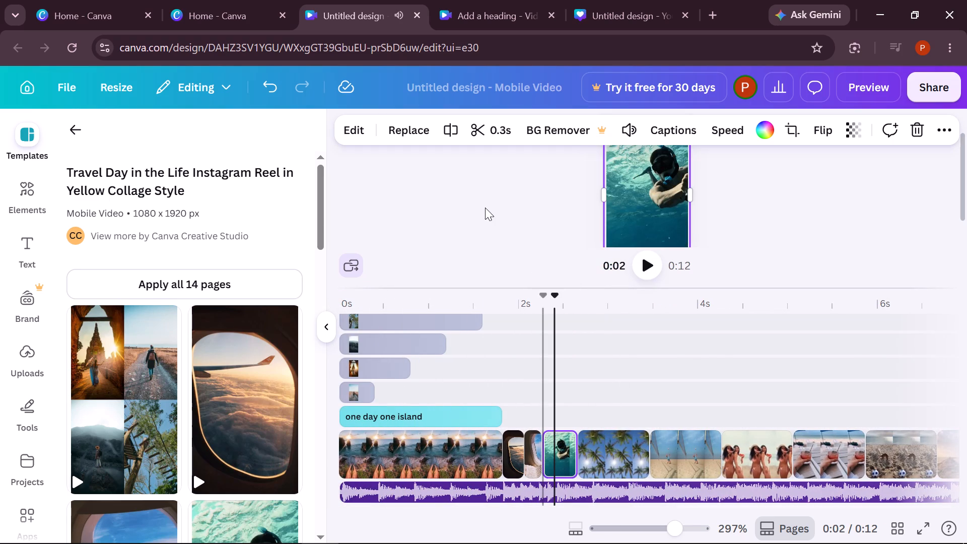
left_click(505, 129)
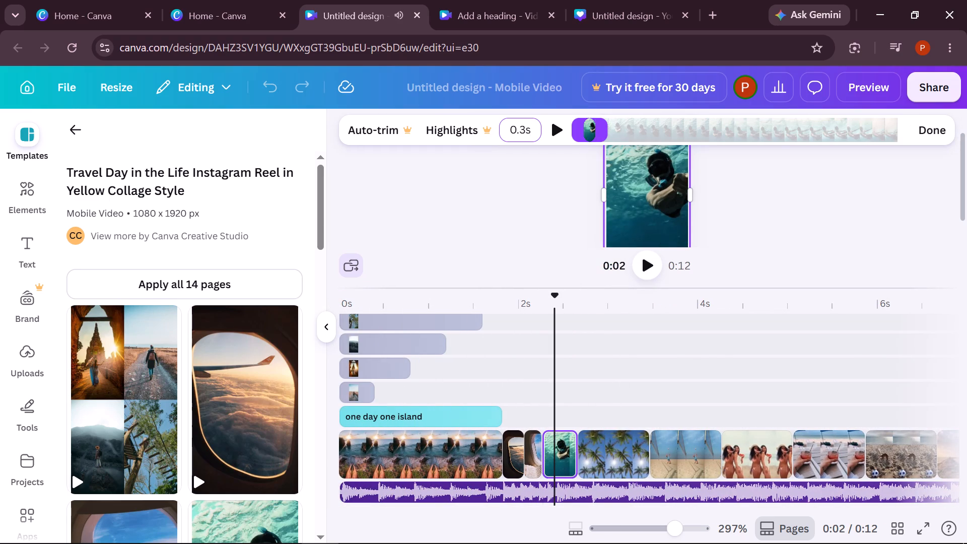
key("Left")
key("BackSpace")
key("2")
key("Return")
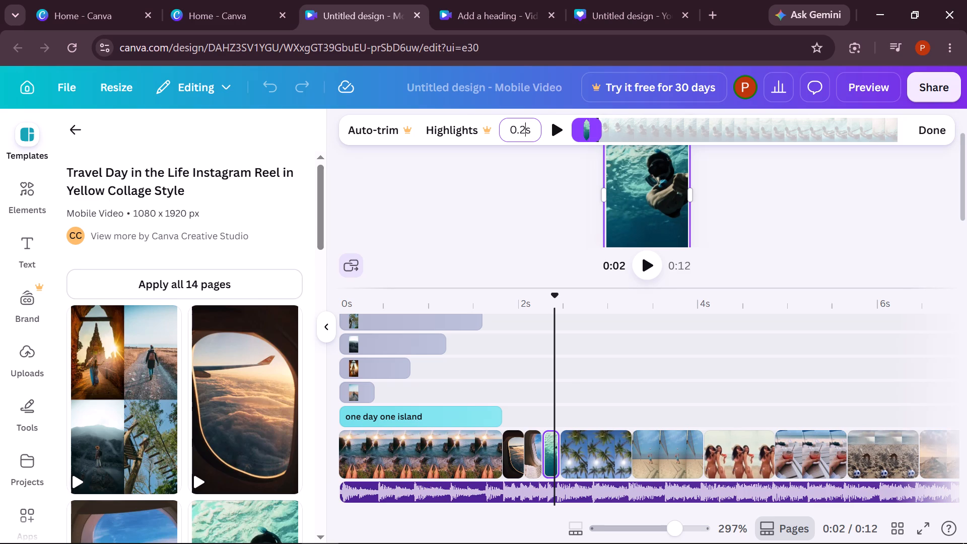
Trim the palm tree clip after the underwater diver clip to a duration of 0.2 s.
left_click(606, 448)
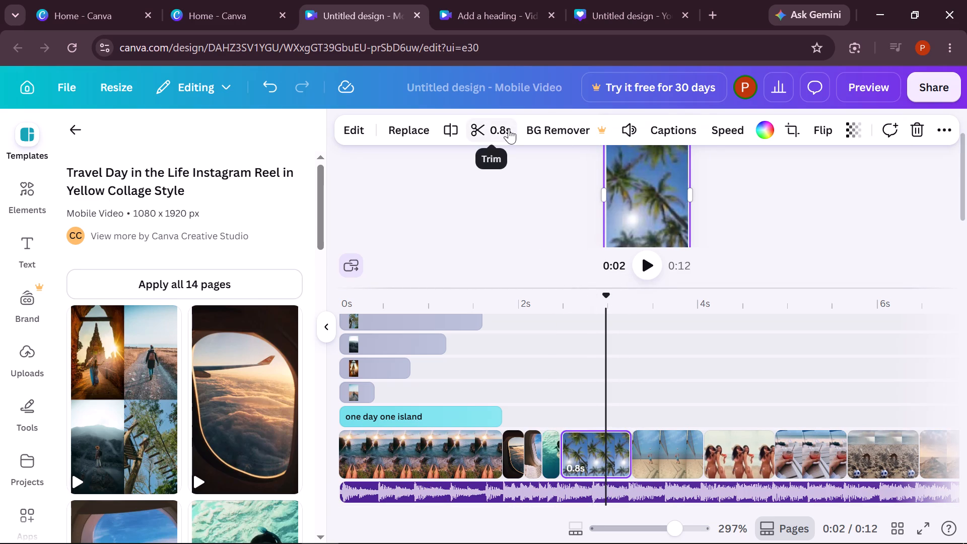
left_click(509, 128)
left_click(523, 129)
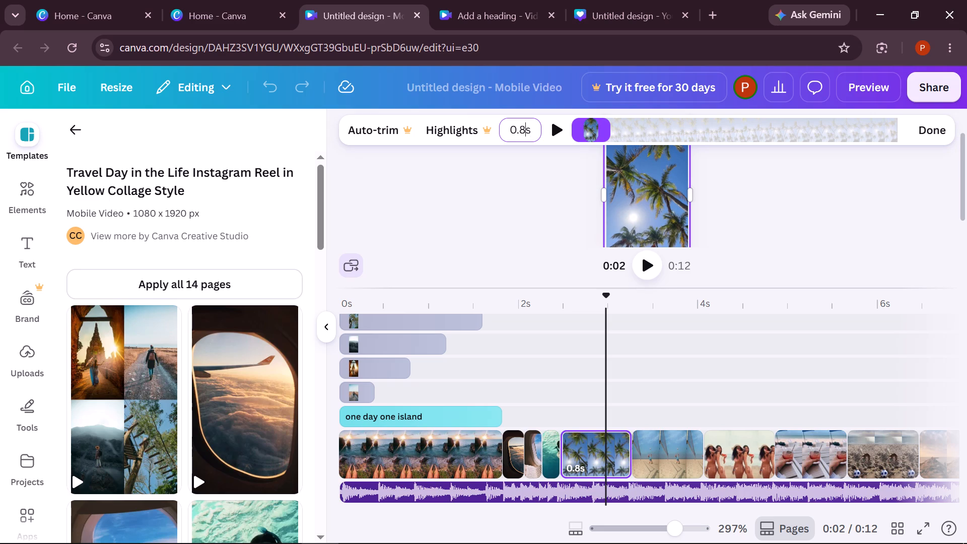
key("BackSpace")
key("2")
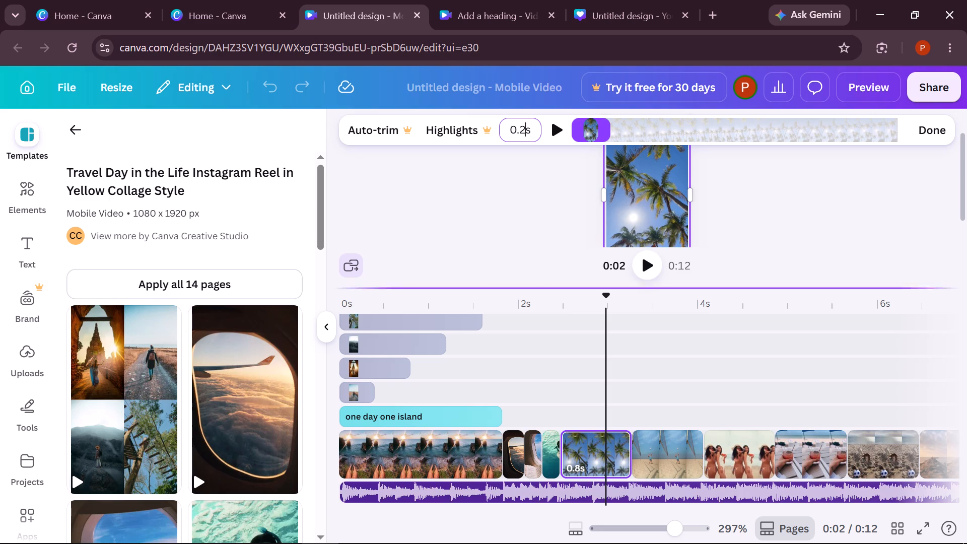
key("Return")
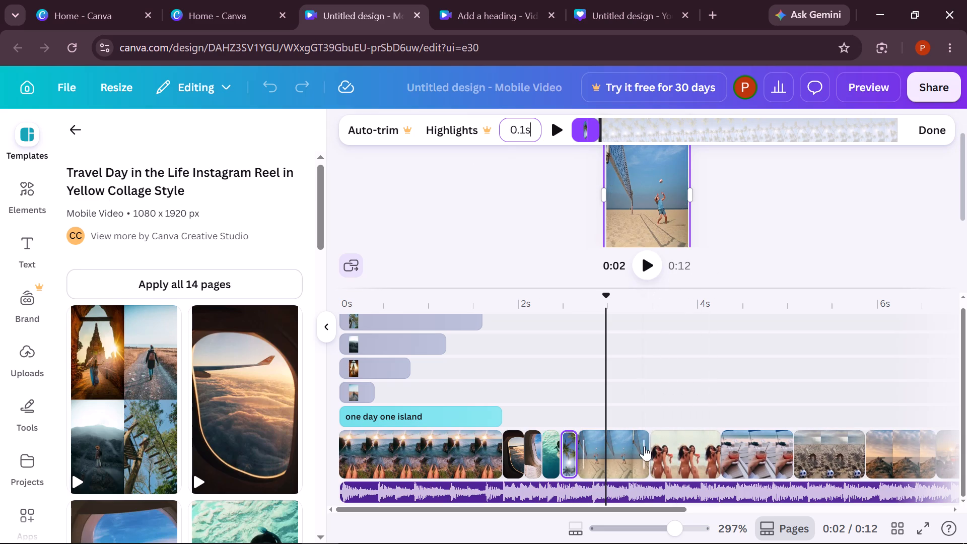
Trim the beach volleyball clip to a duration of 0.2 s.
left_click(618, 452)
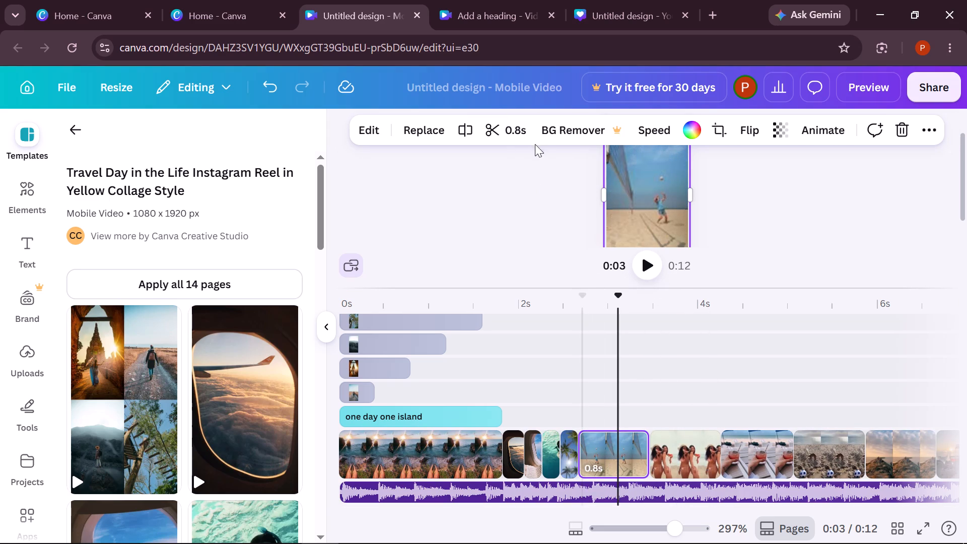
left_click(517, 128)
key("Left")
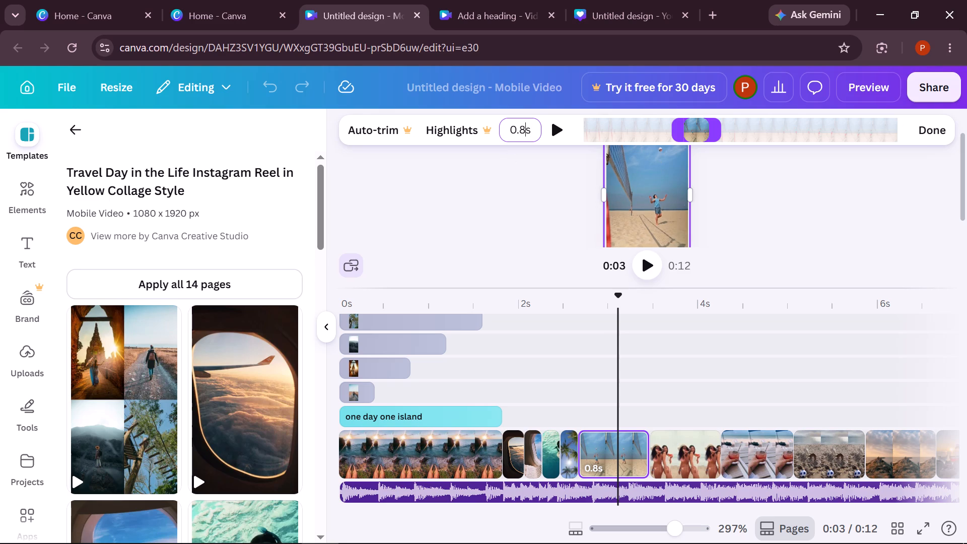
key("BackSpace")
key("2")
key("Return")
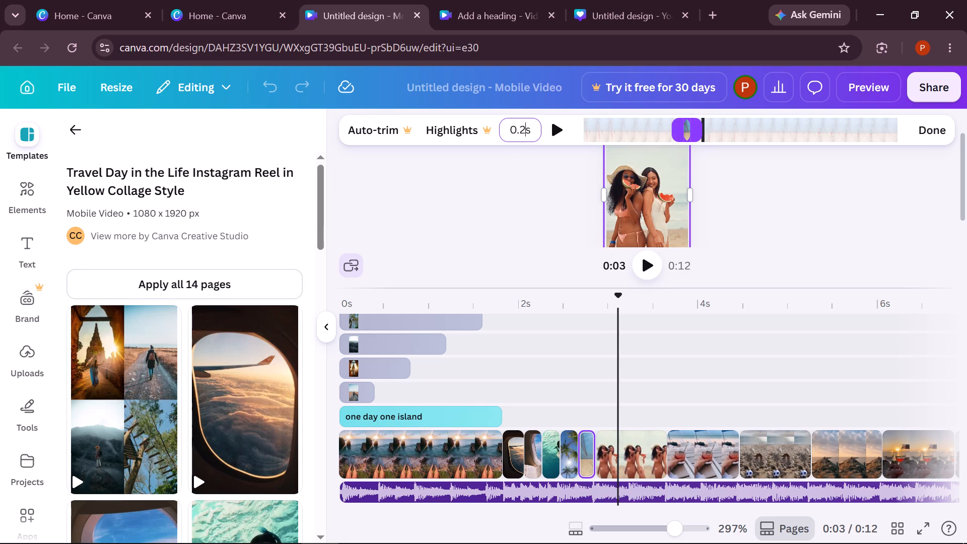
Trim the clip of the hand holding a drink to a duration of 0.2 s.
left_click(700, 443)
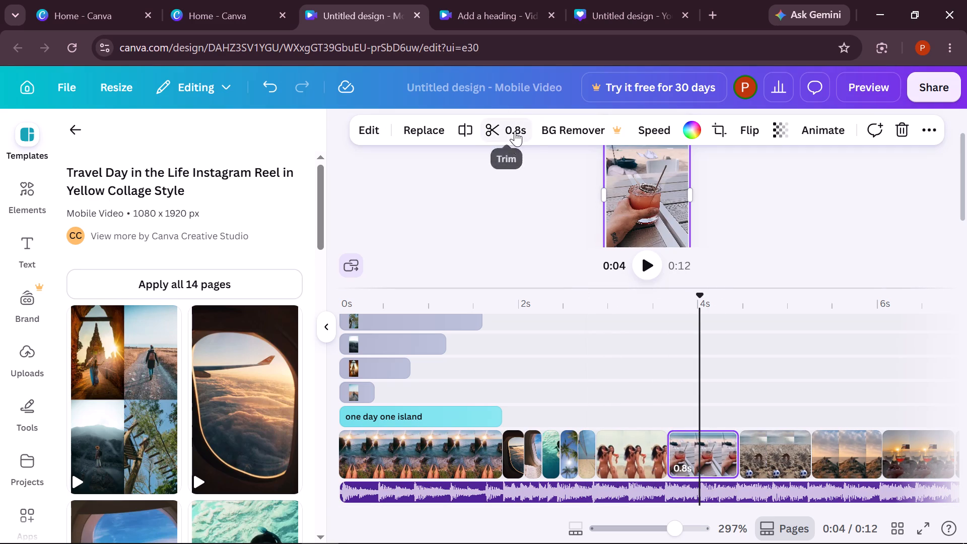
left_click(515, 131)
key("Left")
key("BackSpace")
key("2")
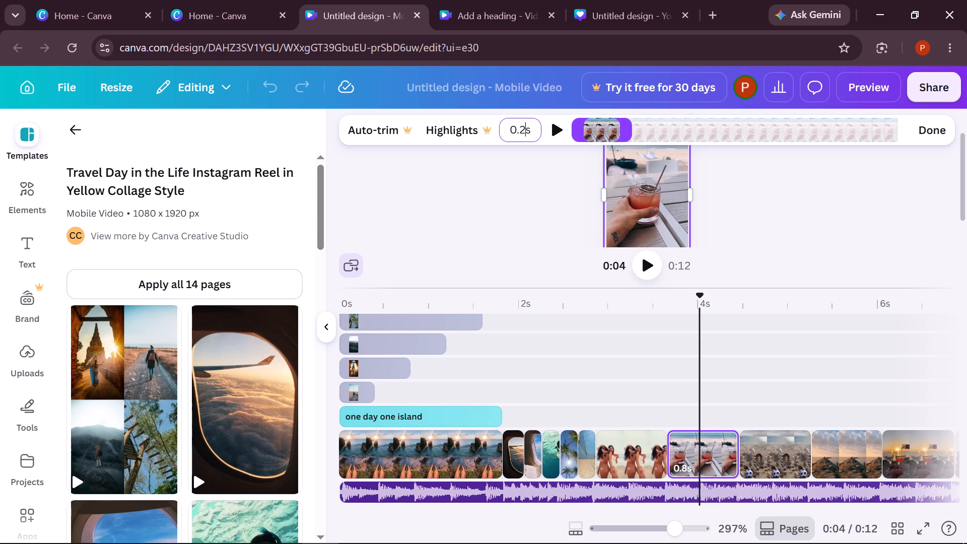
key("Return")
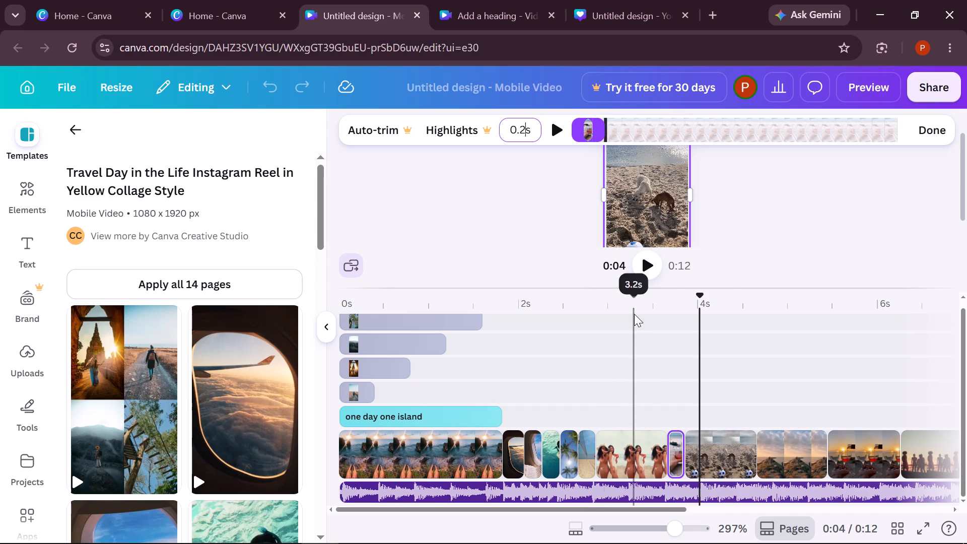
Trim the clip of the dogs on the beach to a duration of 0.2 s.
left_click(716, 448)
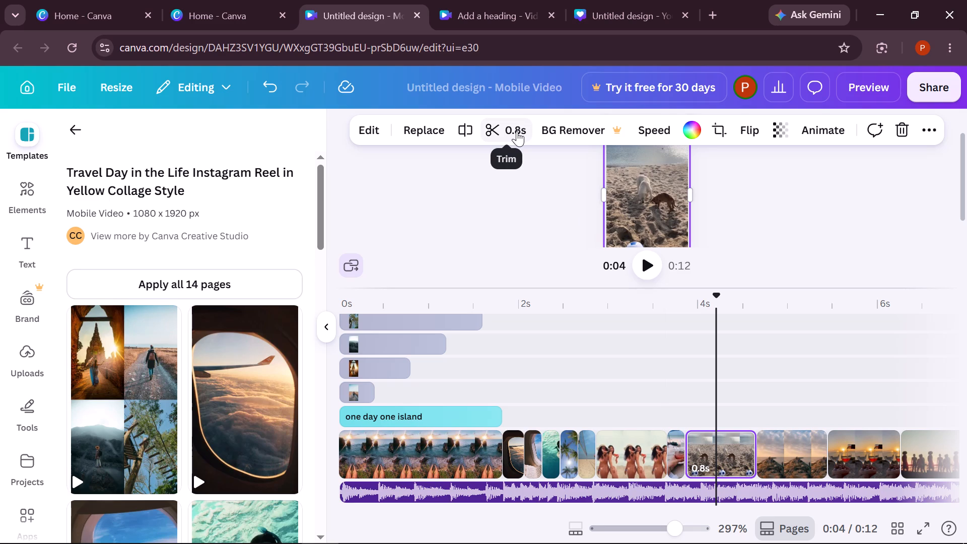
left_click(517, 131)
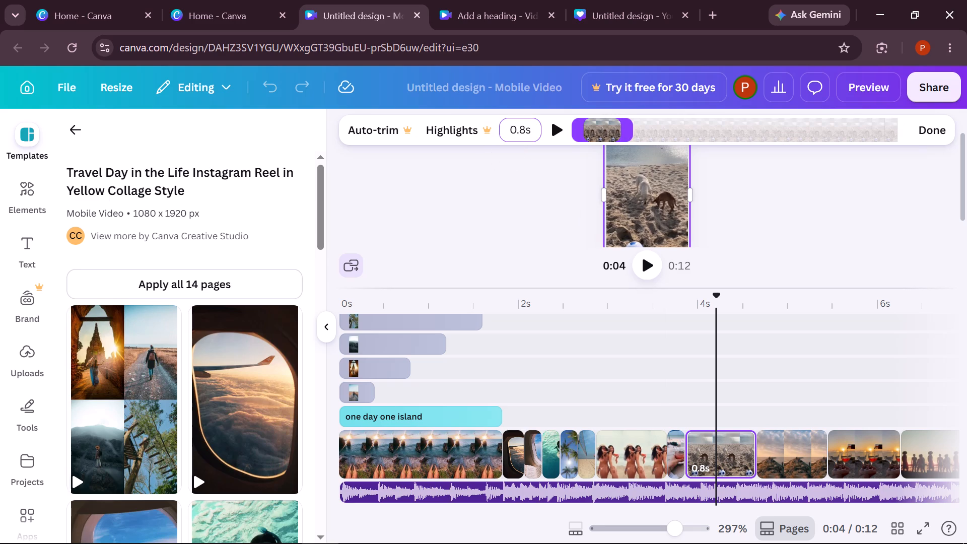
key("Left")
key("BackSpace")
key("2")
key("Return")
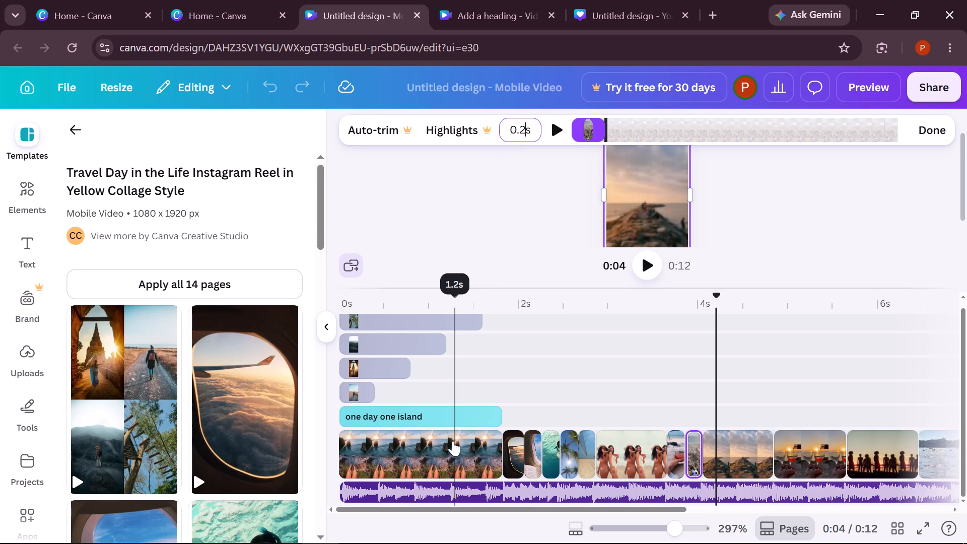
Enlarge the video preview and play the reel through from the opening clip to check the pacing of the trimmed clips.
left_click(453, 441)
left_click(646, 264)
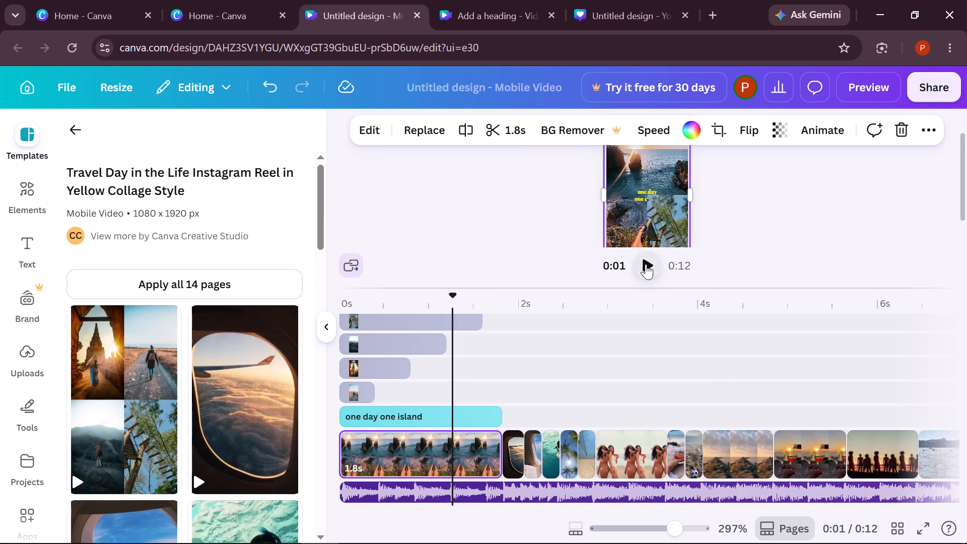
left_click_drag(642, 285, 640, 351)
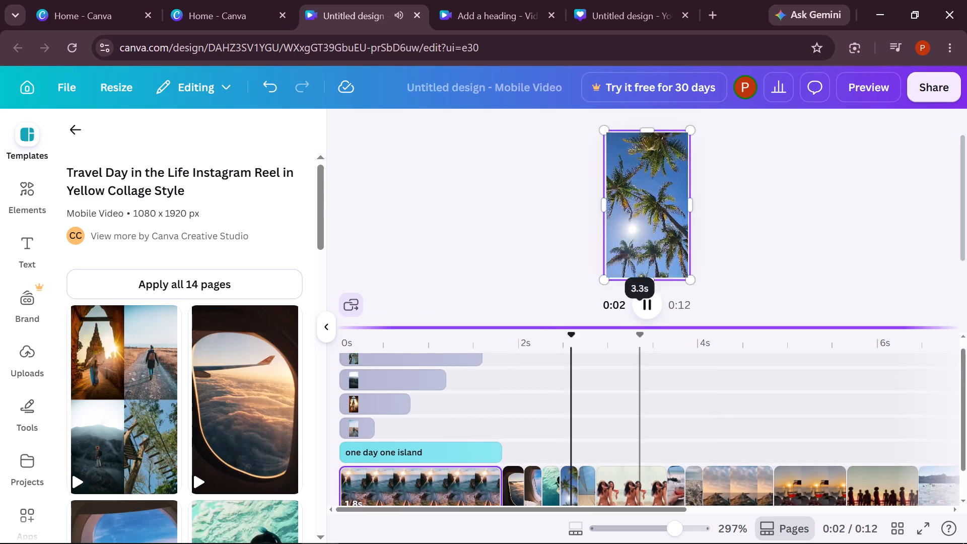
left_click_drag(640, 351, 635, 394)
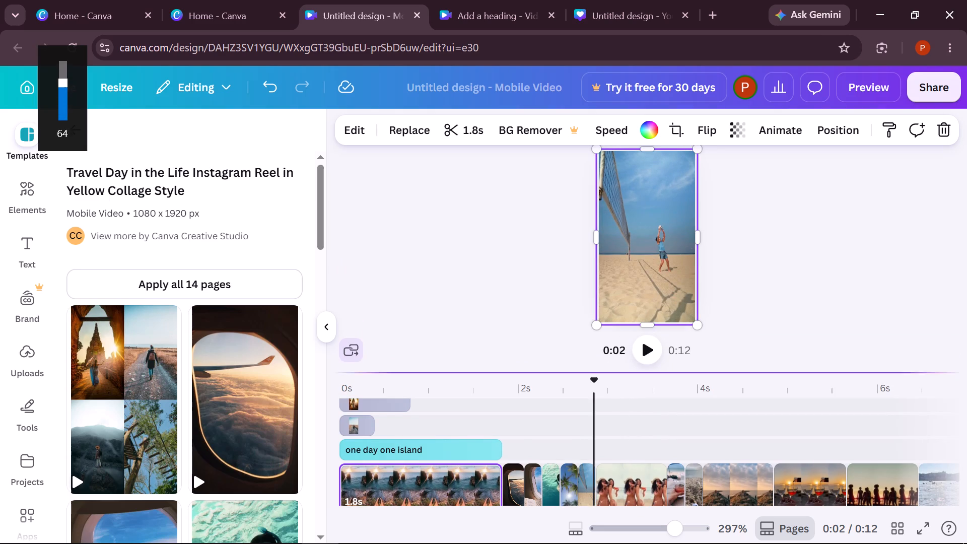
left_click(463, 407)
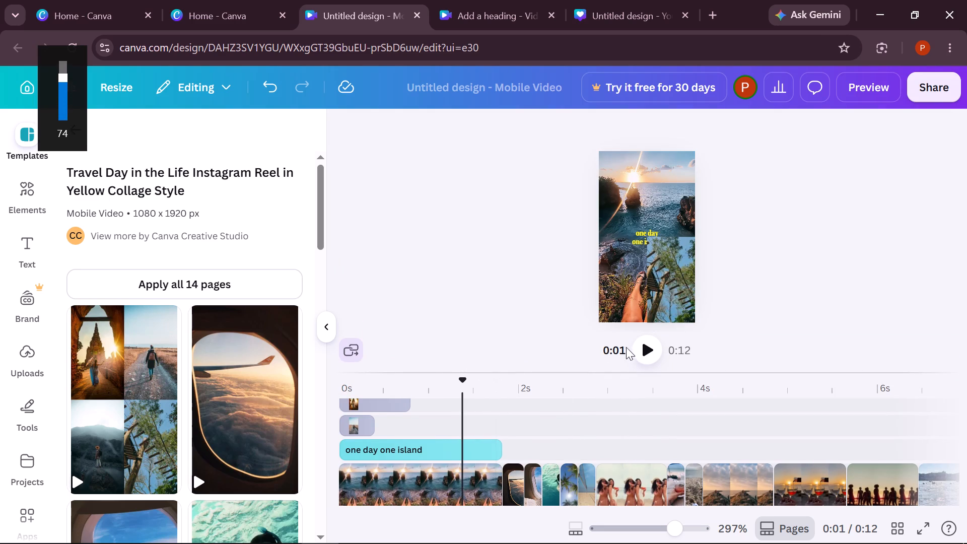
left_click(641, 347)
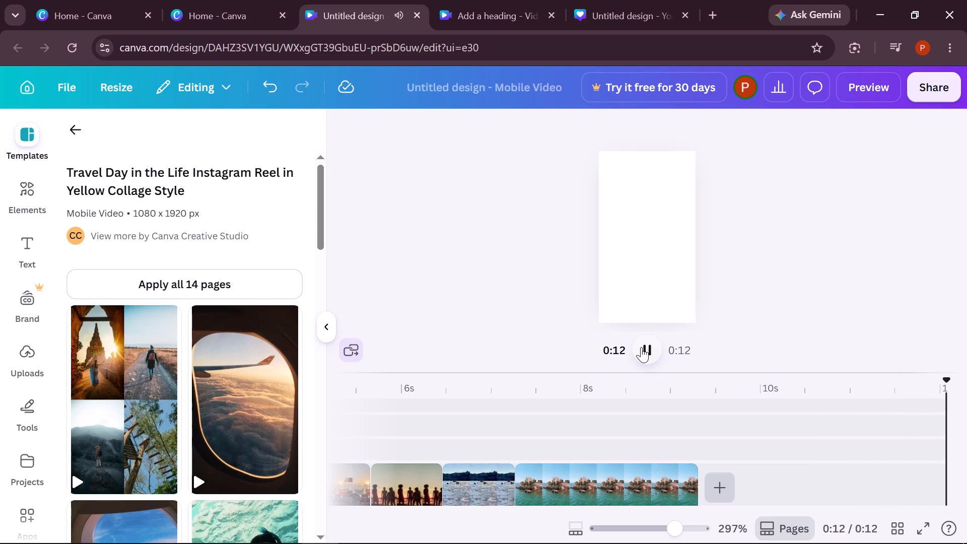
left_click(641, 347)
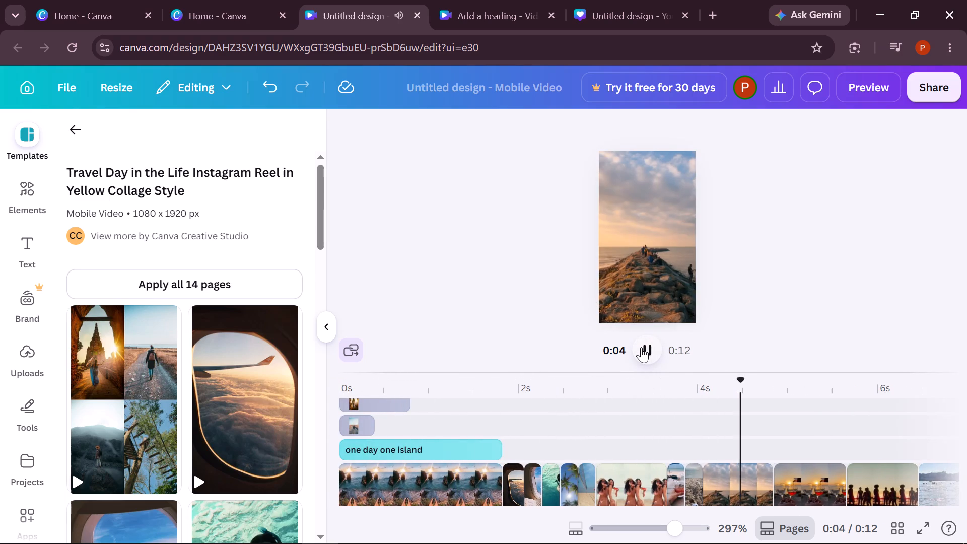
left_click(641, 347)
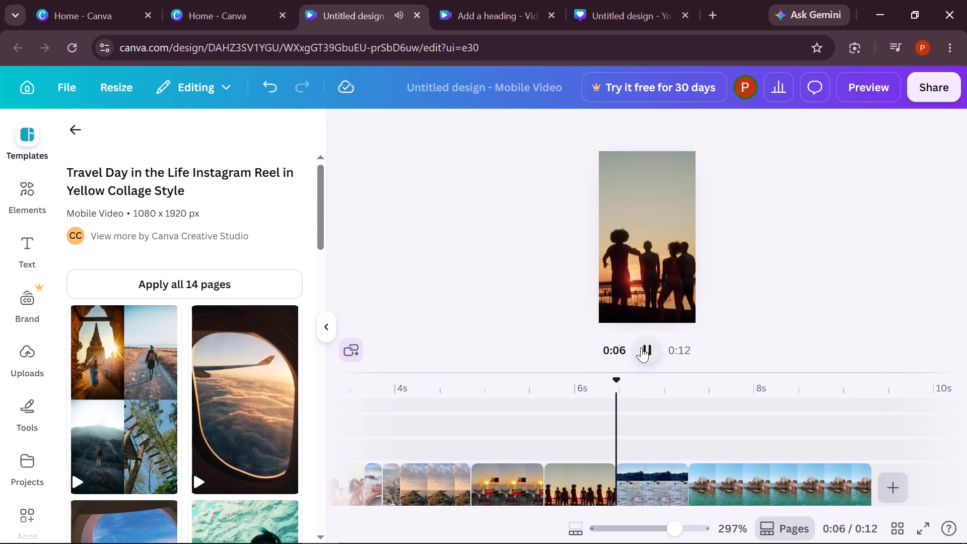
Replay the section from the end of the opening title through the short clips, checking the cuts against the Hot Summer track.
scroll(582, 441, "right", 4)
scroll(582, 441, "down", 1)
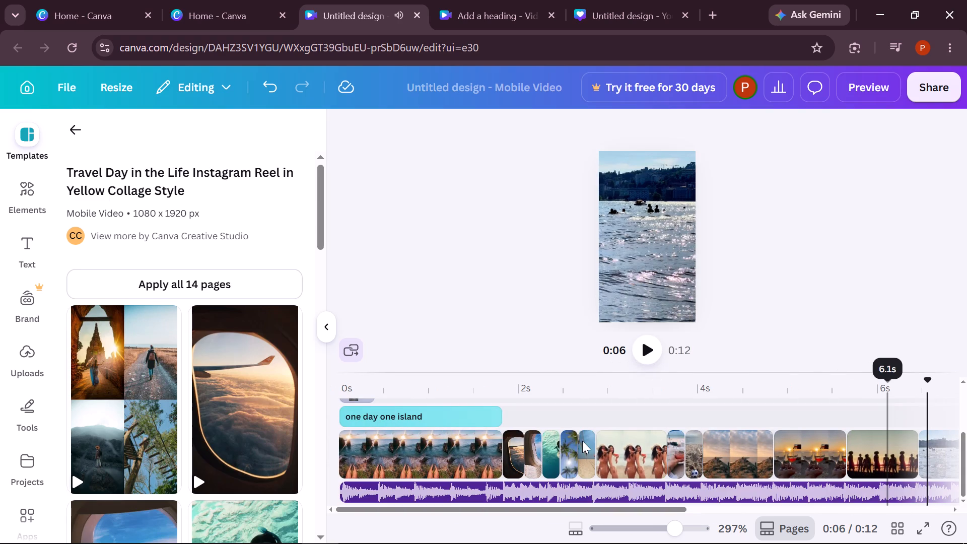
scroll(582, 441, "down", 1)
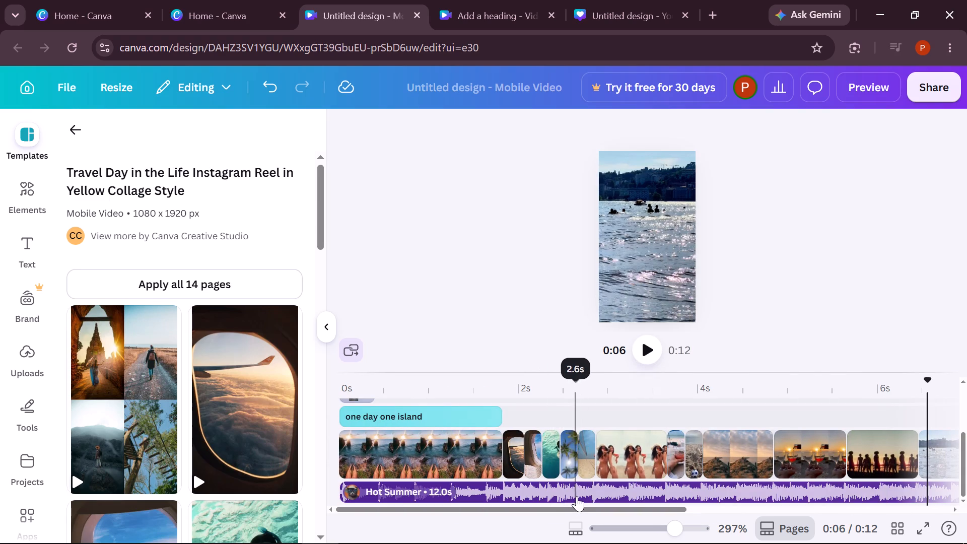
left_click(577, 496)
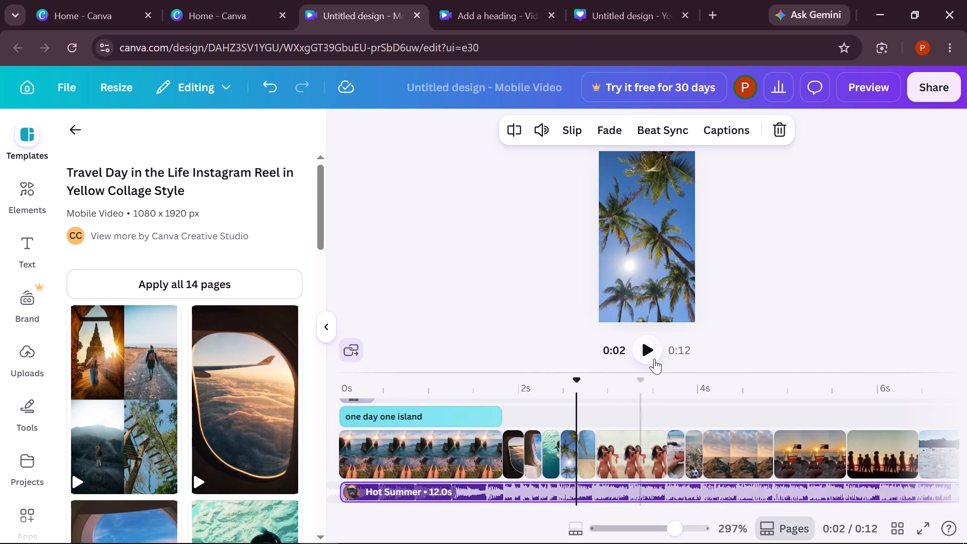
left_click(654, 359)
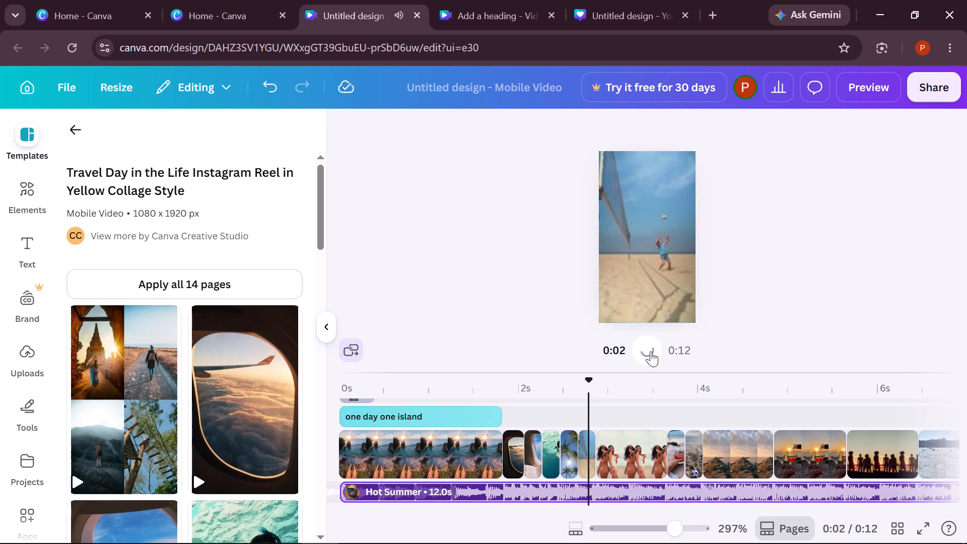
left_click(651, 352)
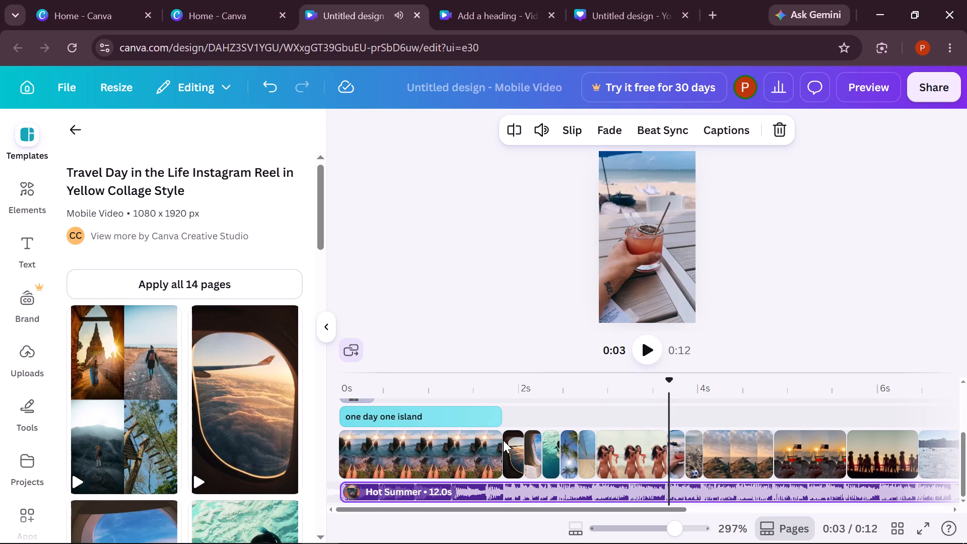
left_click(485, 451)
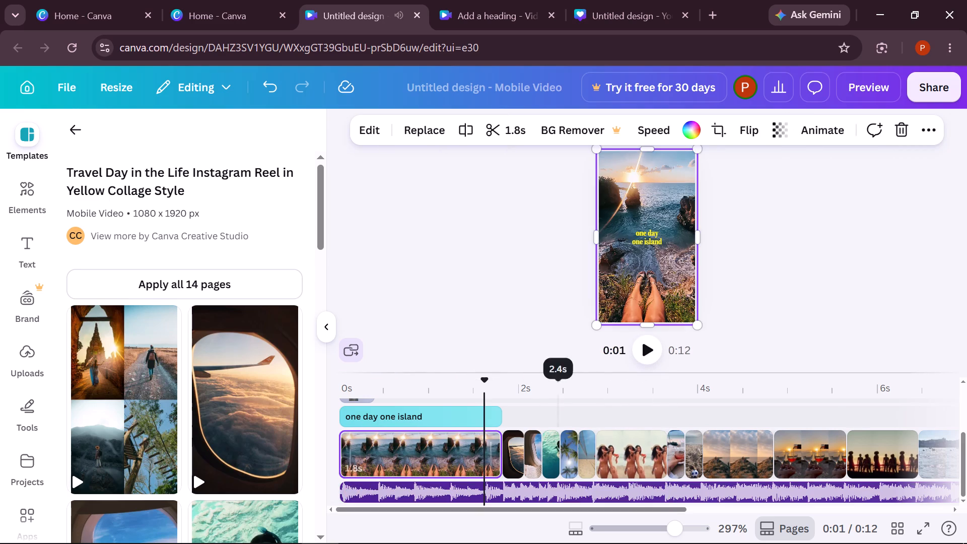
left_click(655, 348)
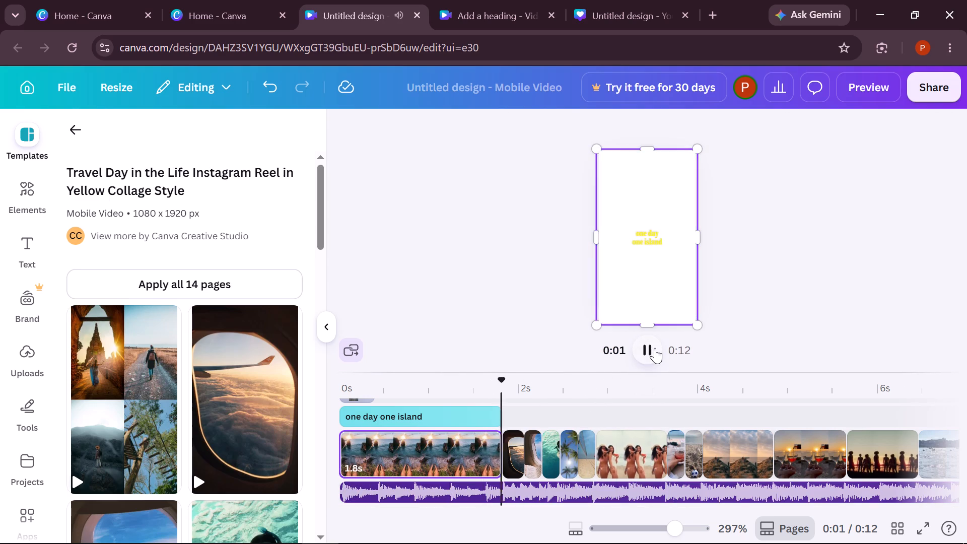
left_click(649, 348)
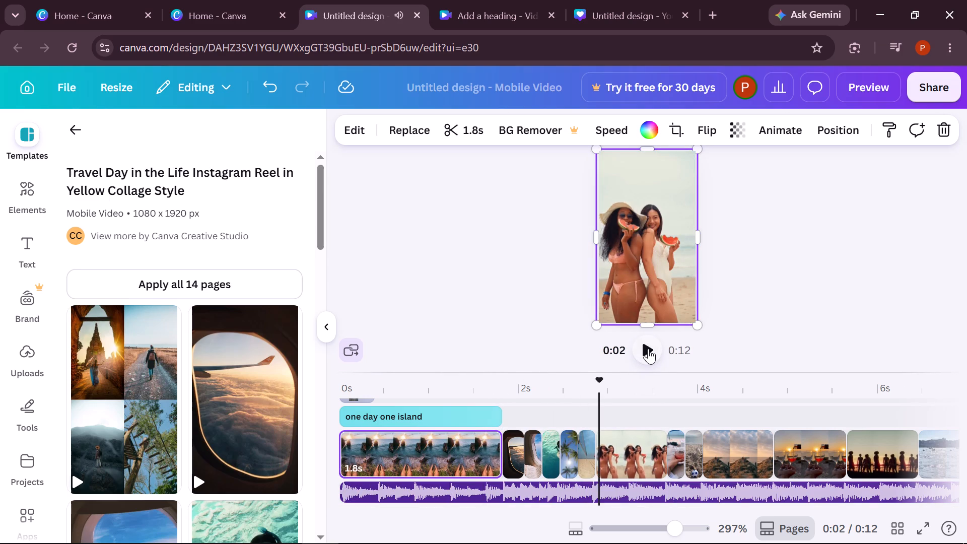
left_click(492, 404)
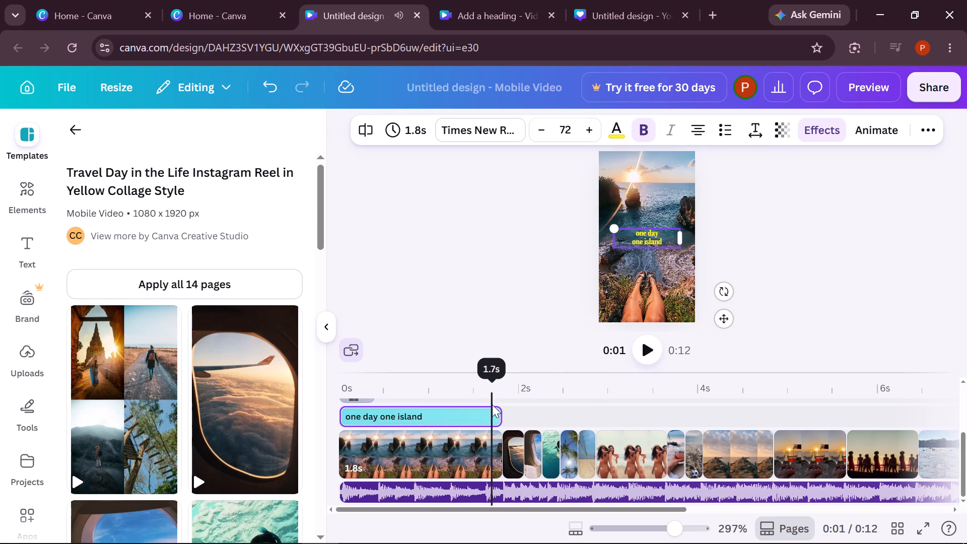
left_click(646, 341)
left_click(646, 341)
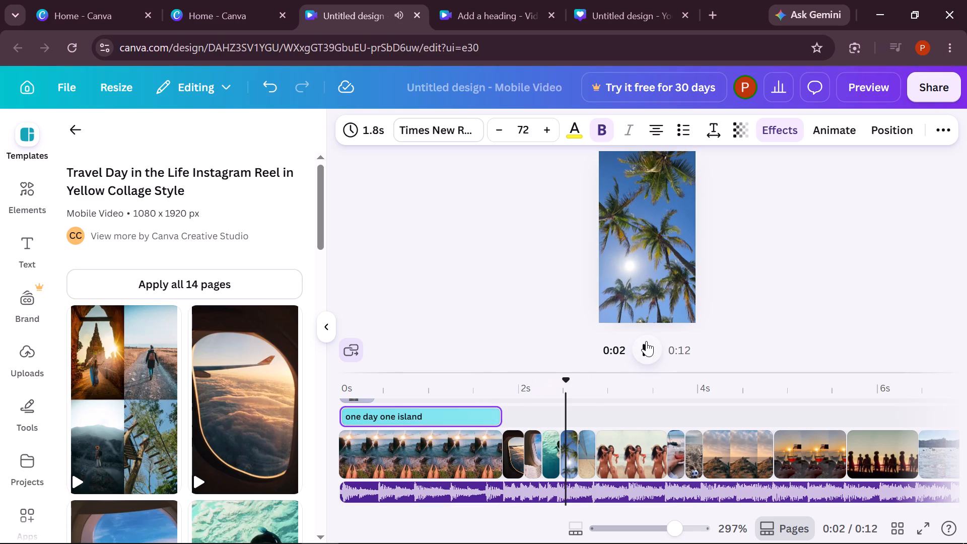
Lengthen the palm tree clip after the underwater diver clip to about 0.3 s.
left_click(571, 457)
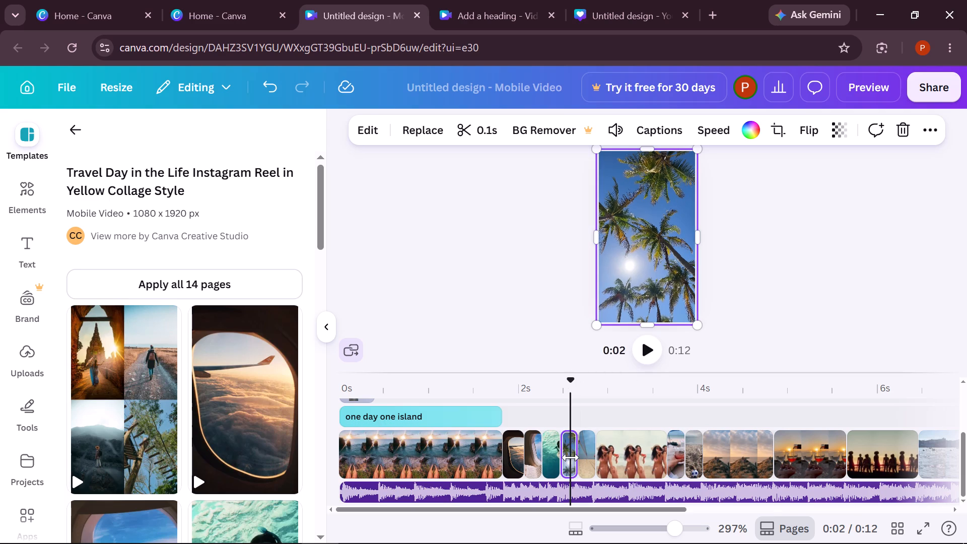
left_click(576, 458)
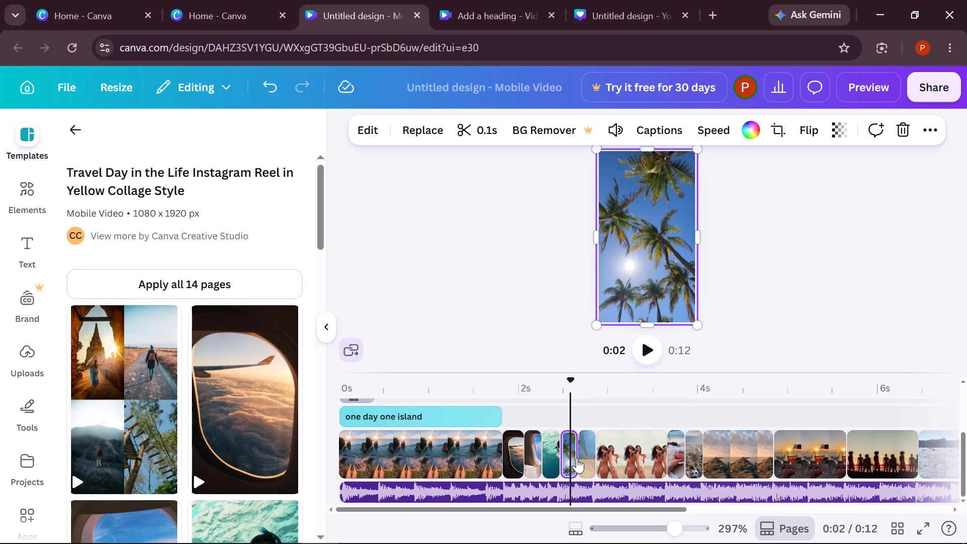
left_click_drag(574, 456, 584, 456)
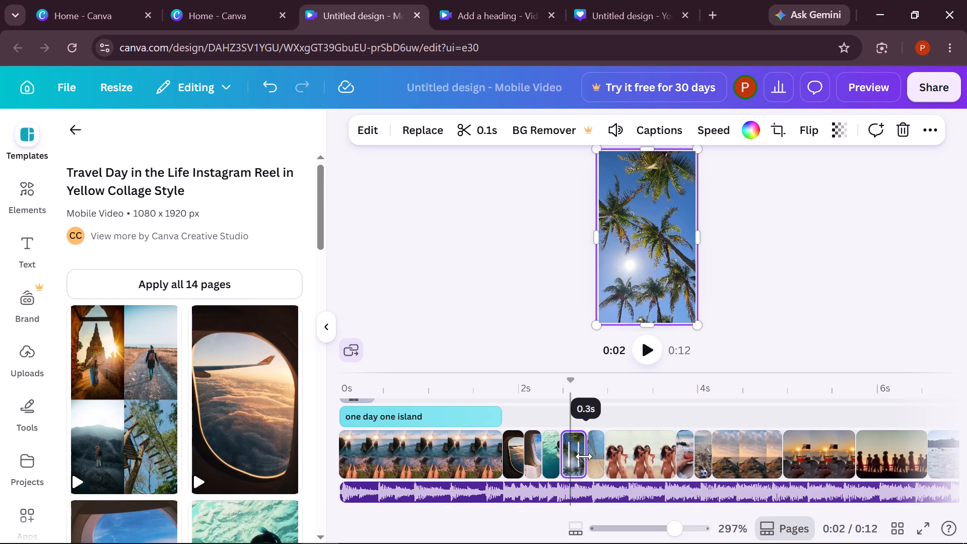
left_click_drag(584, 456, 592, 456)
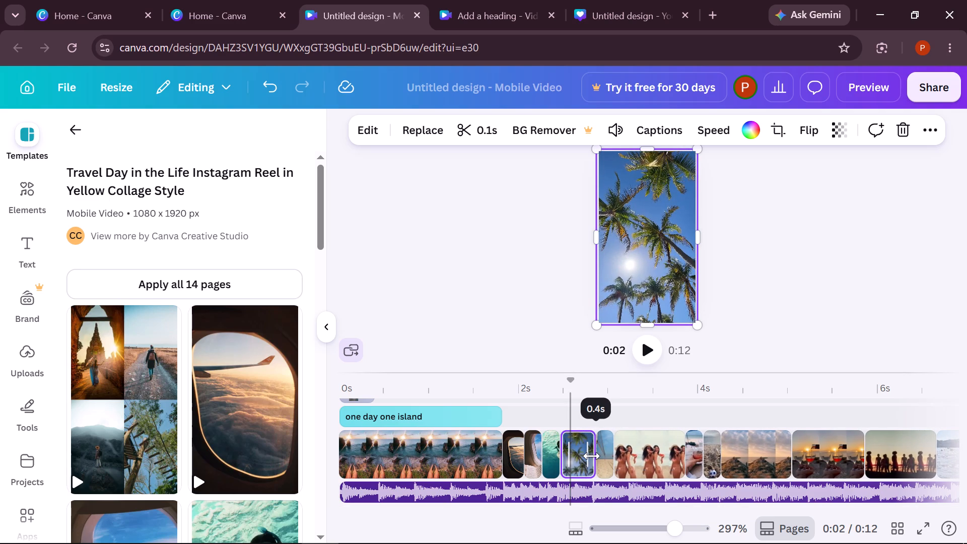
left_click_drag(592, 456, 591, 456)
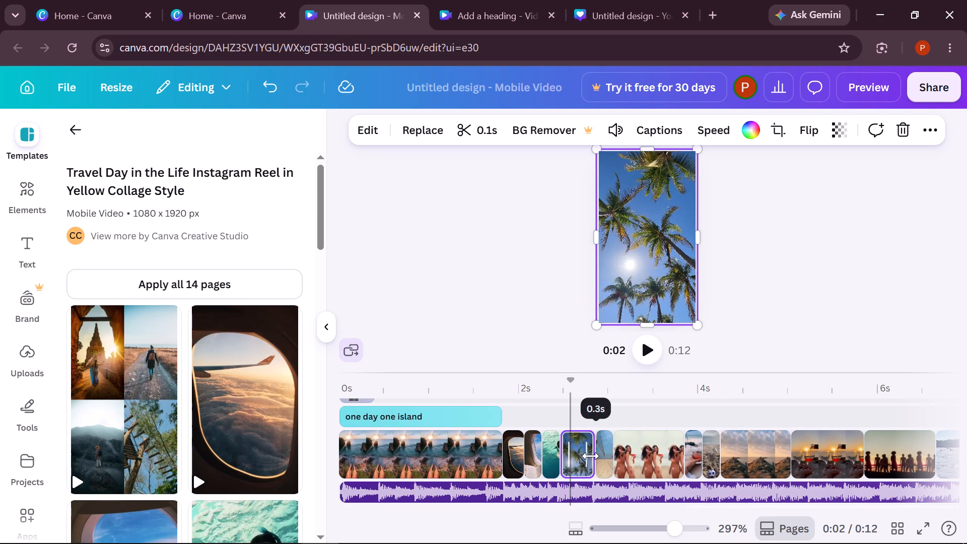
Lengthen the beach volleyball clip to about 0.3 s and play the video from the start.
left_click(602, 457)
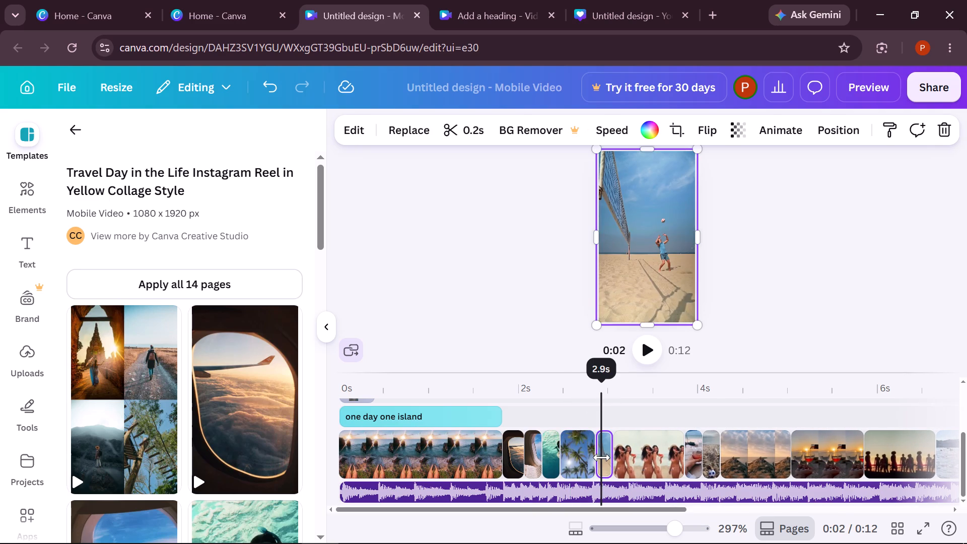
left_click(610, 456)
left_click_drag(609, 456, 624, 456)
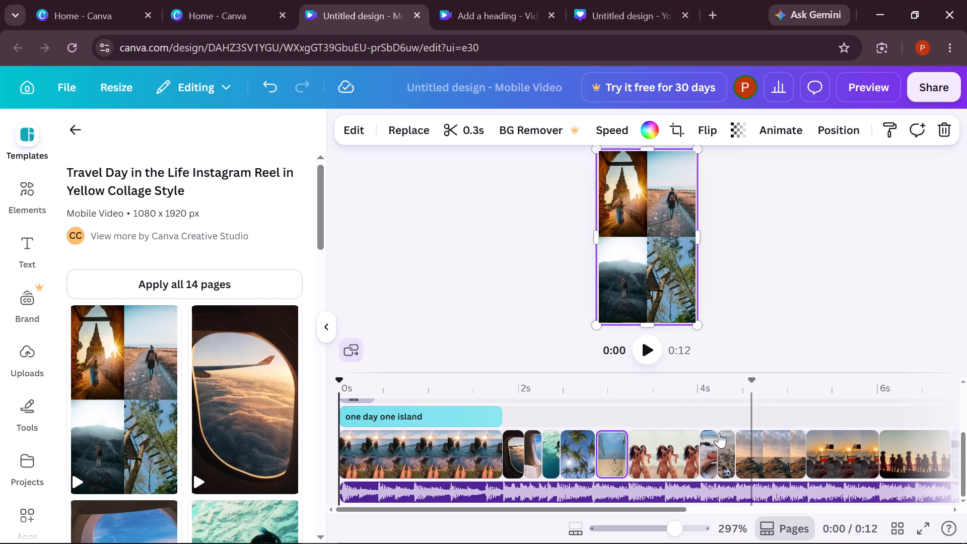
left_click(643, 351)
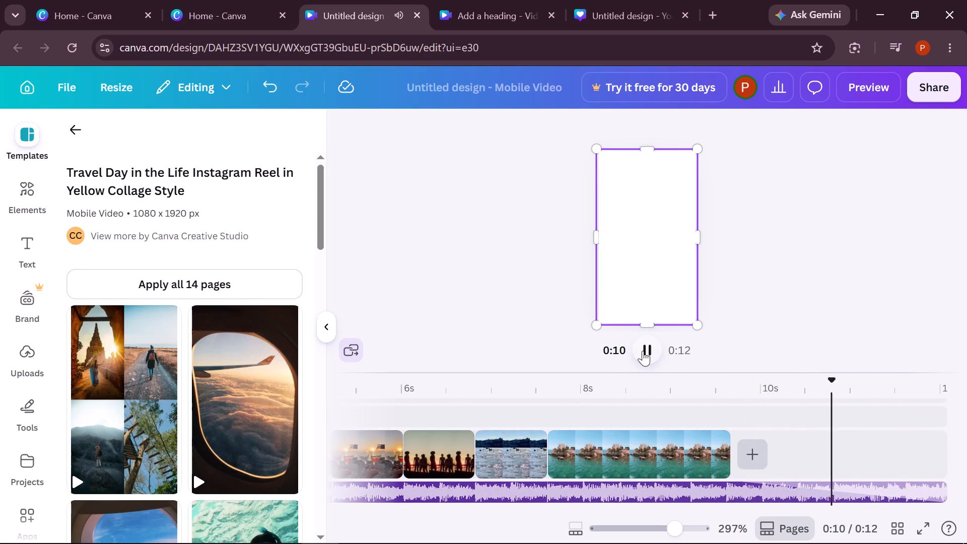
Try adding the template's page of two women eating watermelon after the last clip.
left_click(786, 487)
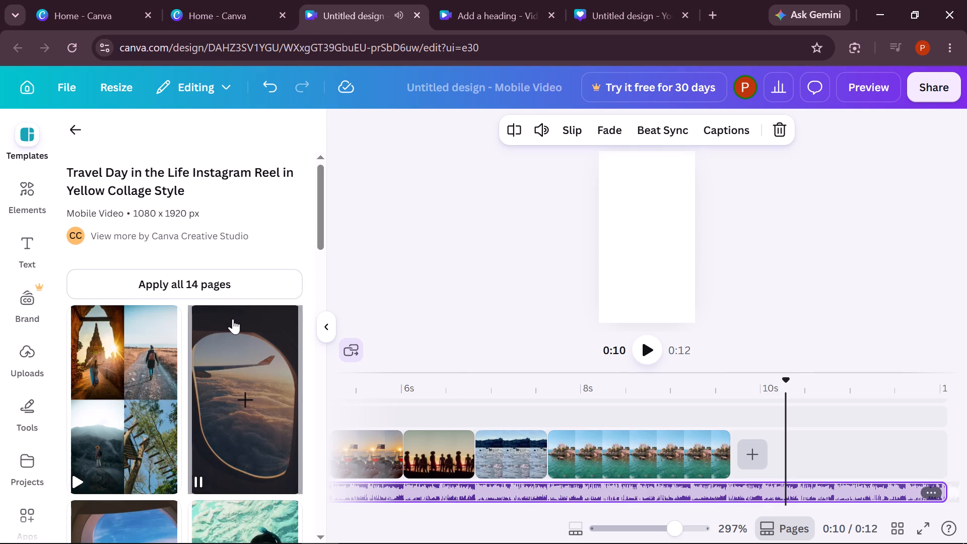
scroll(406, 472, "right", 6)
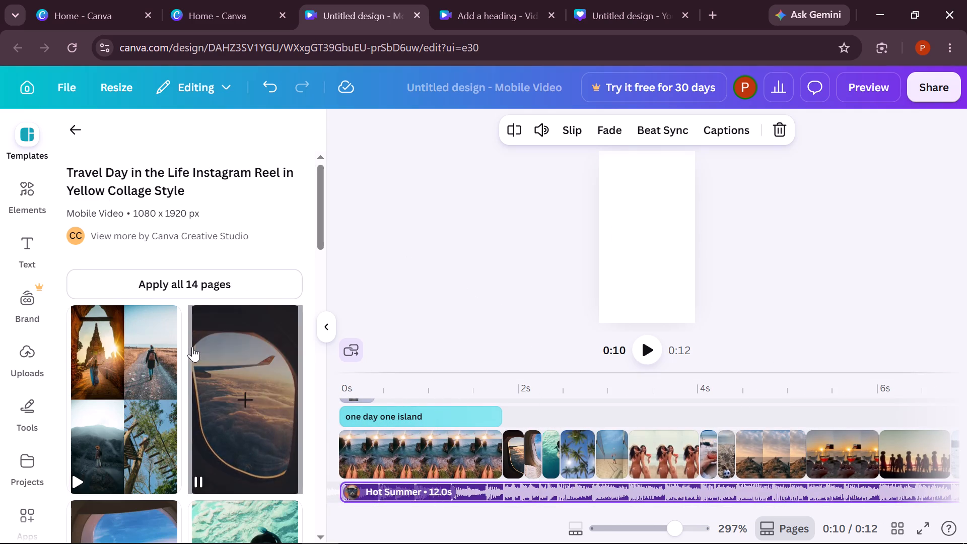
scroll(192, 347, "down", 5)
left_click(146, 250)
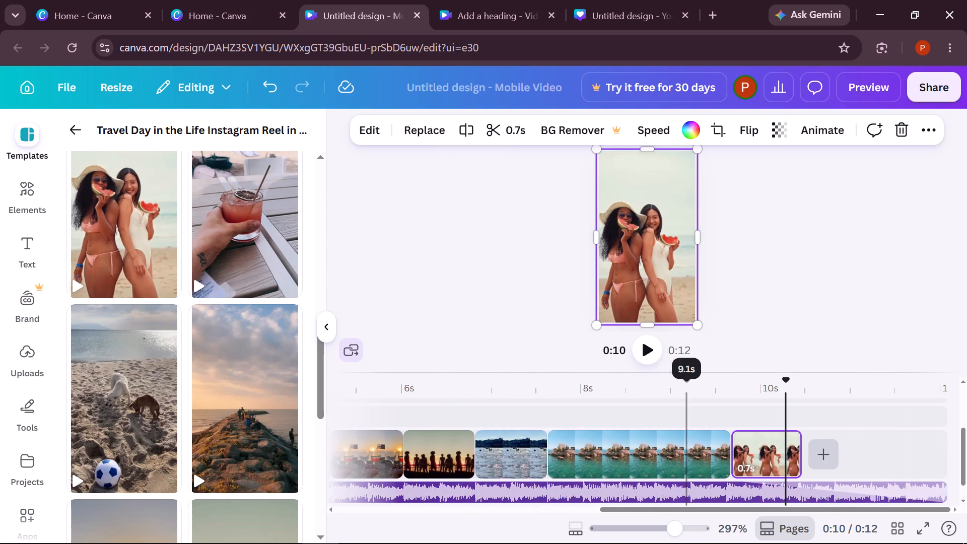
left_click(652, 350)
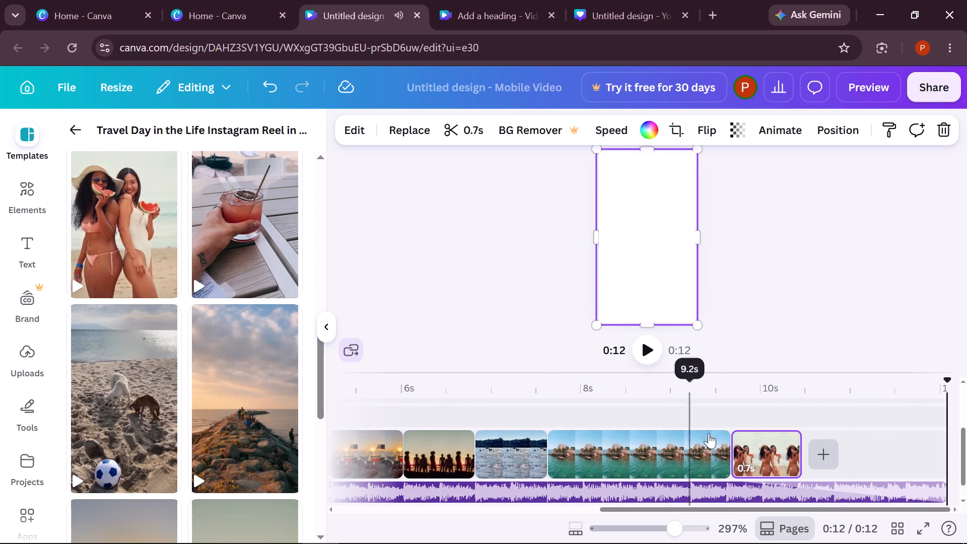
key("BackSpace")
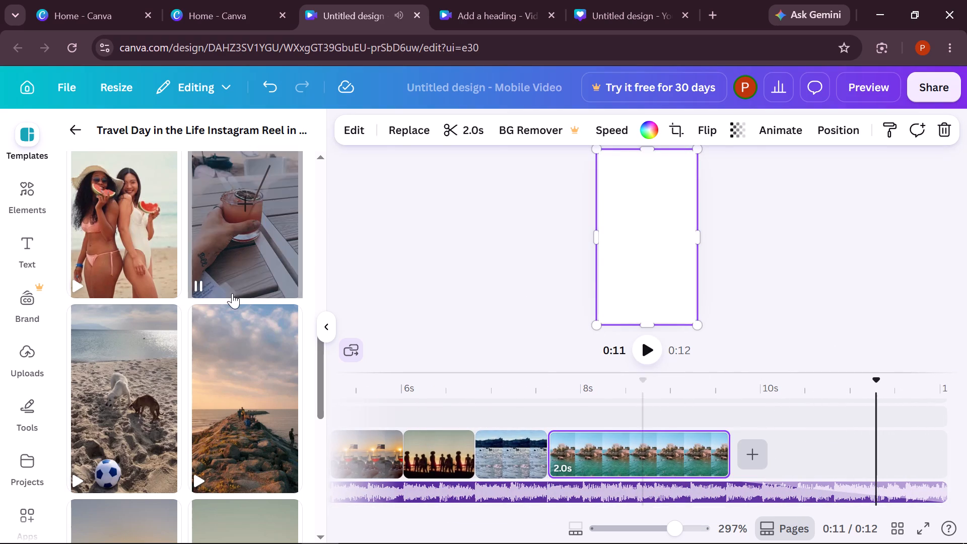
Browse the similar templates and replace the video with "Travel Dump Instagram Reel in Statement Style".
scroll(197, 423, "down", 5)
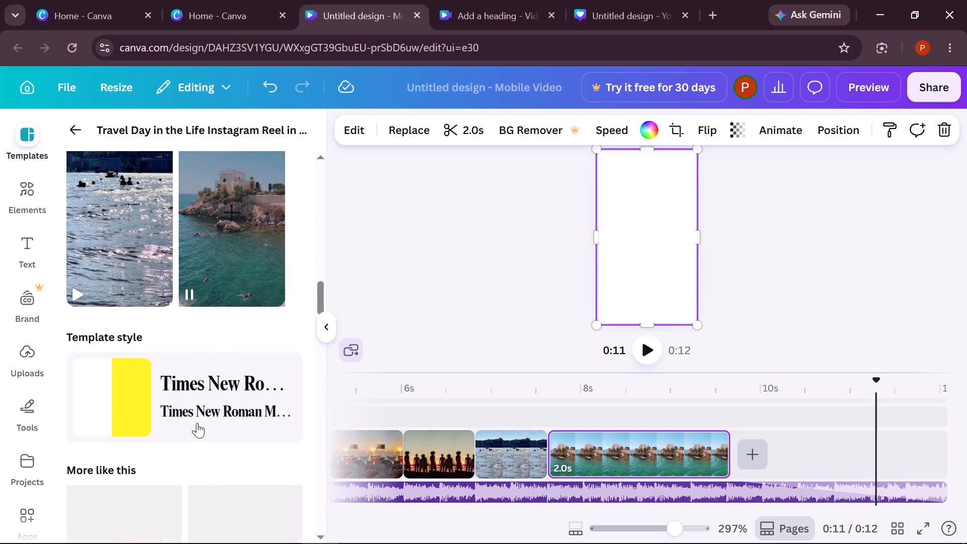
scroll(197, 423, "down", 2)
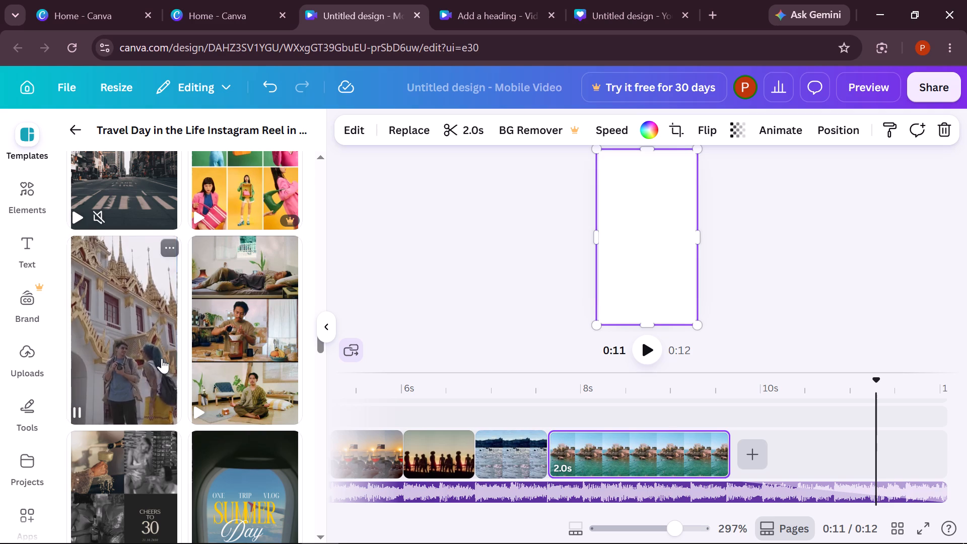
Open the "Travel Dump Instagram Reel in Statement Style" template, review its pages against the current timeline, and apply all 11 pages.
left_click(162, 358)
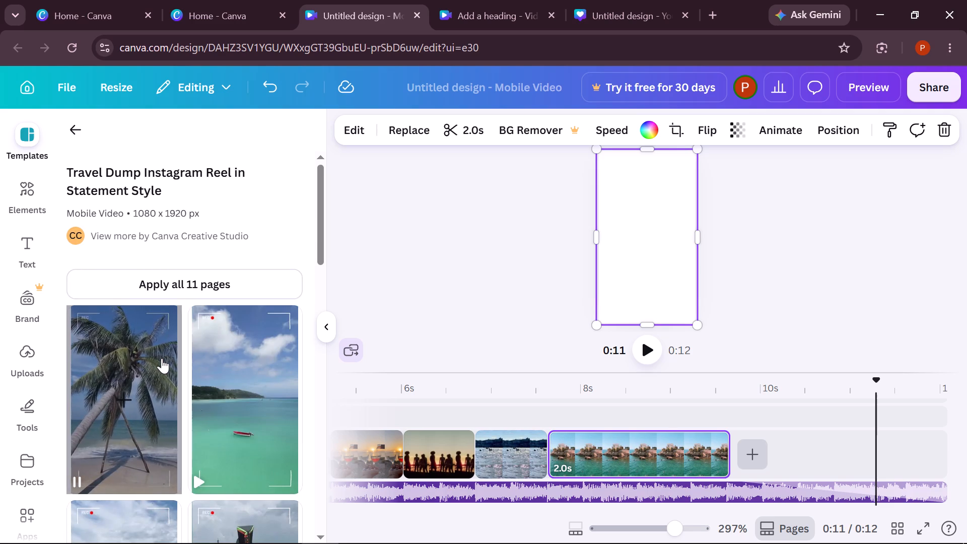
scroll(162, 358, "down", 7)
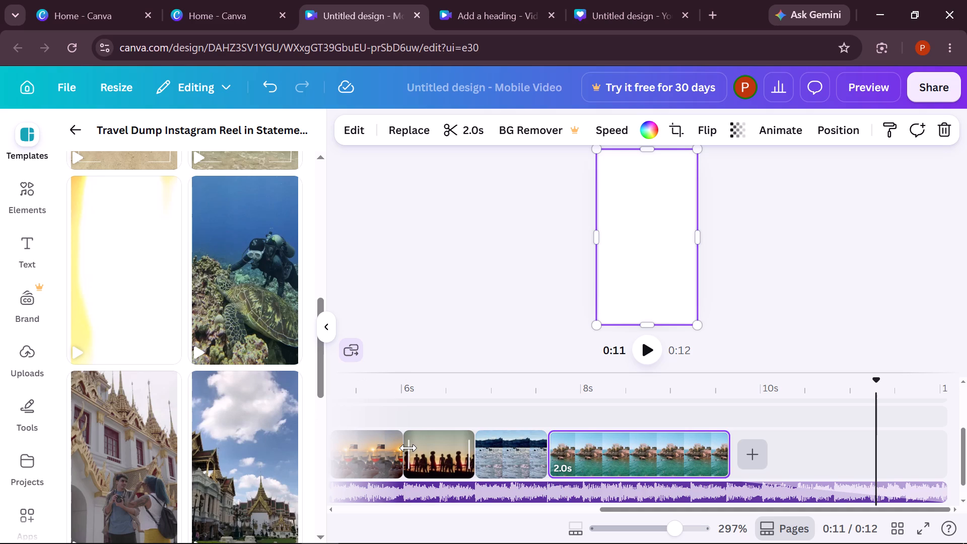
scroll(536, 471, "right", 4)
scroll(536, 471, "up", 6)
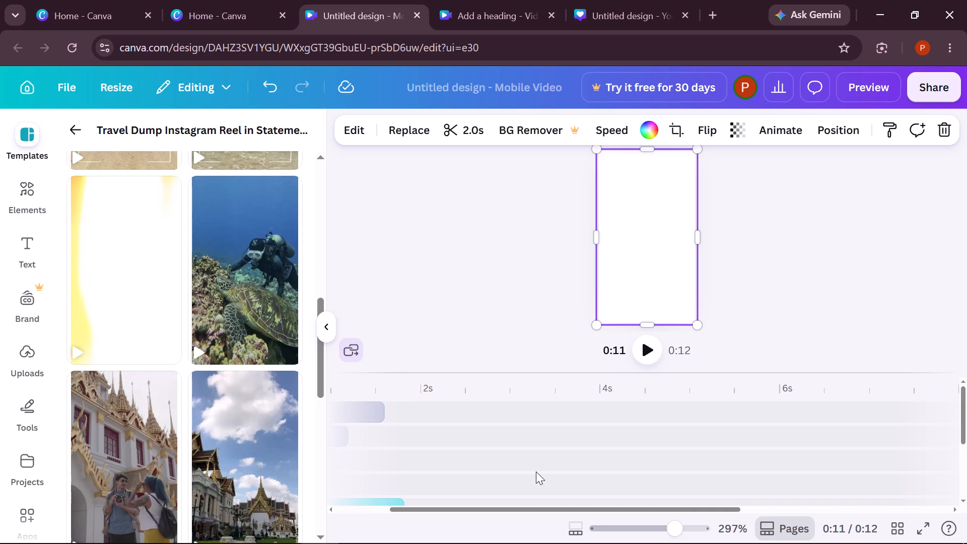
scroll(536, 471, "right", 7)
scroll(536, 471, "up", 3)
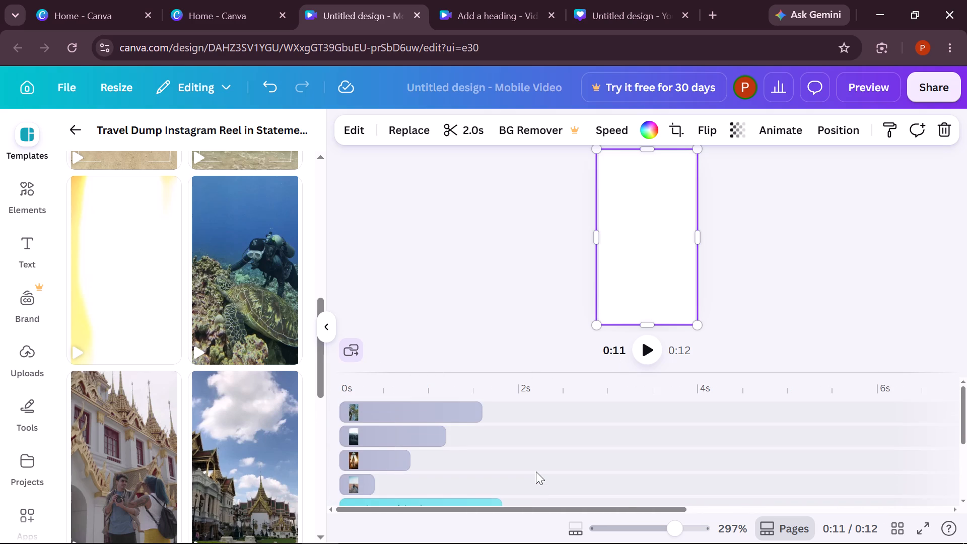
scroll(536, 471, "down", 2)
scroll(263, 316, "up", 3)
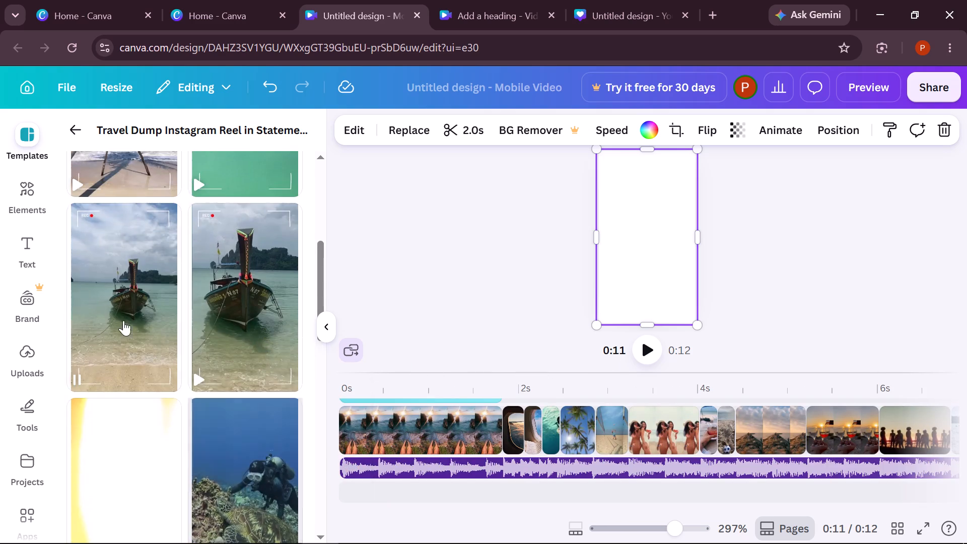
scroll(237, 414, "down", 3)
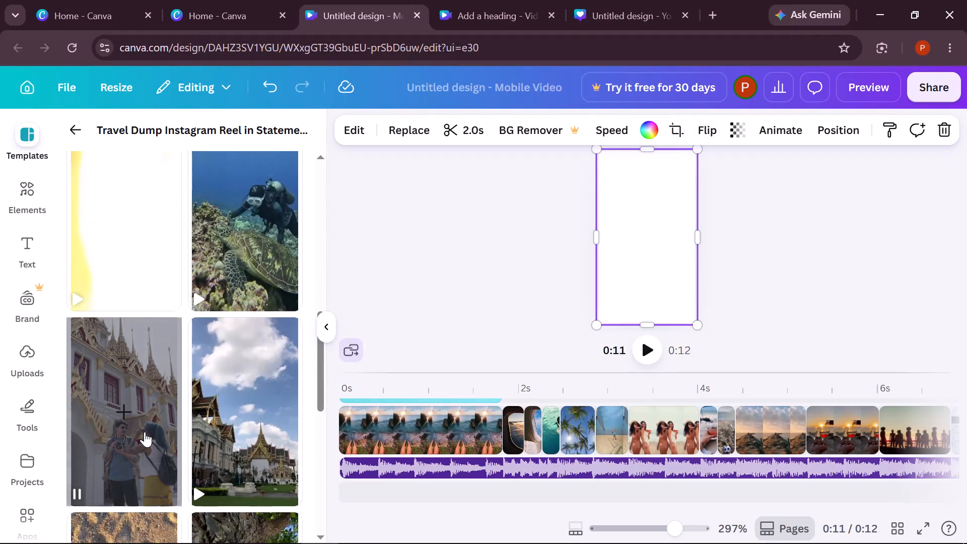
scroll(145, 432, "down", 4)
scroll(145, 432, "up", 3)
scroll(134, 320, "up", 5)
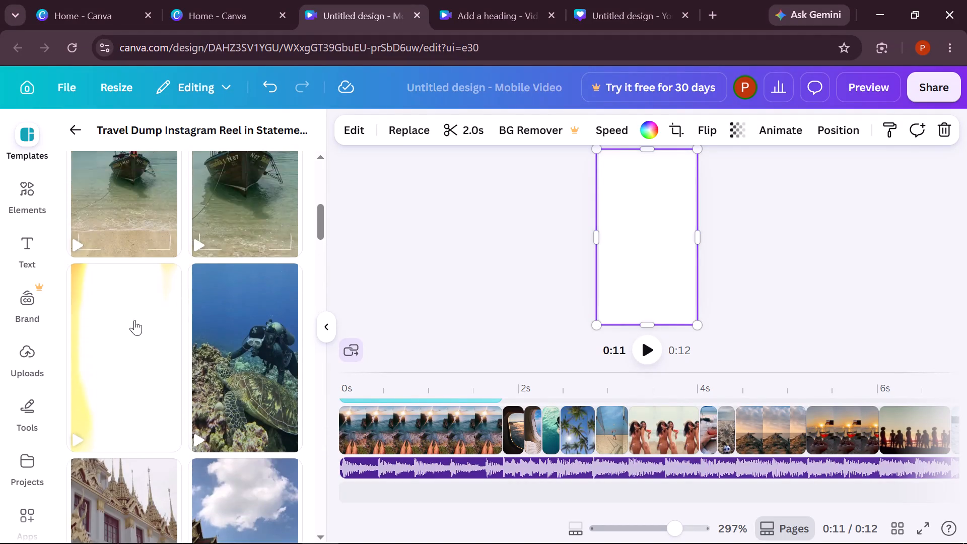
scroll(134, 320, "up", 8)
left_click(204, 288)
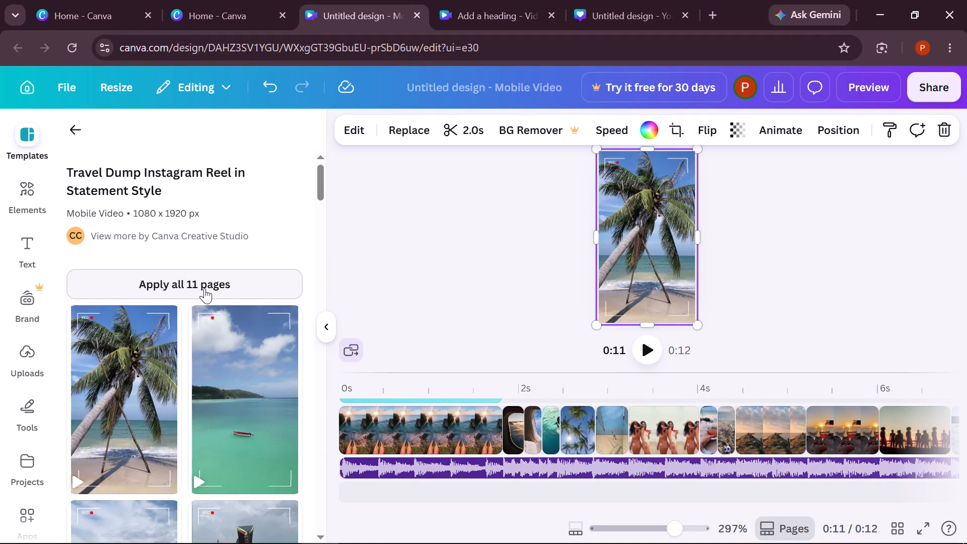
Play the newly applied travel reel with its timeline layers in view, and pause at about 0:07.
left_click(642, 355)
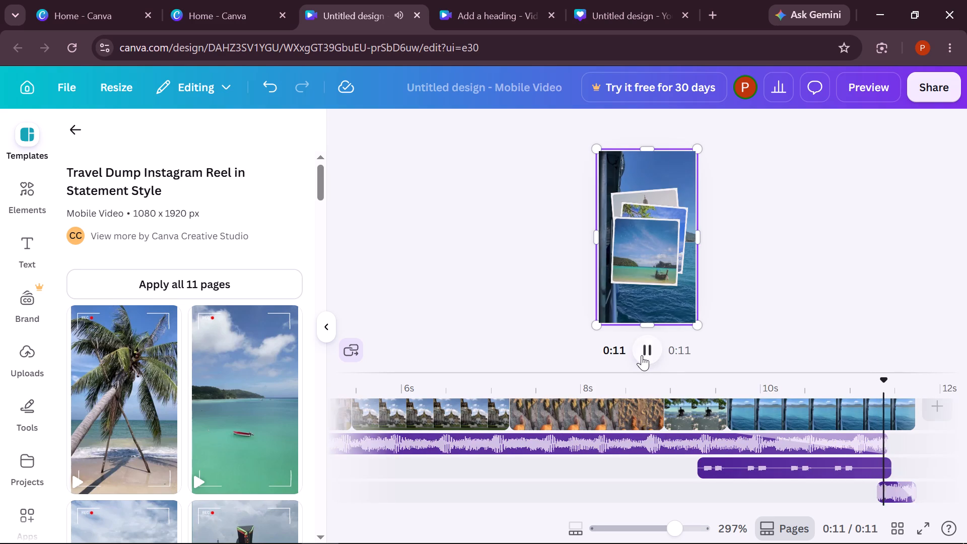
left_click(642, 355)
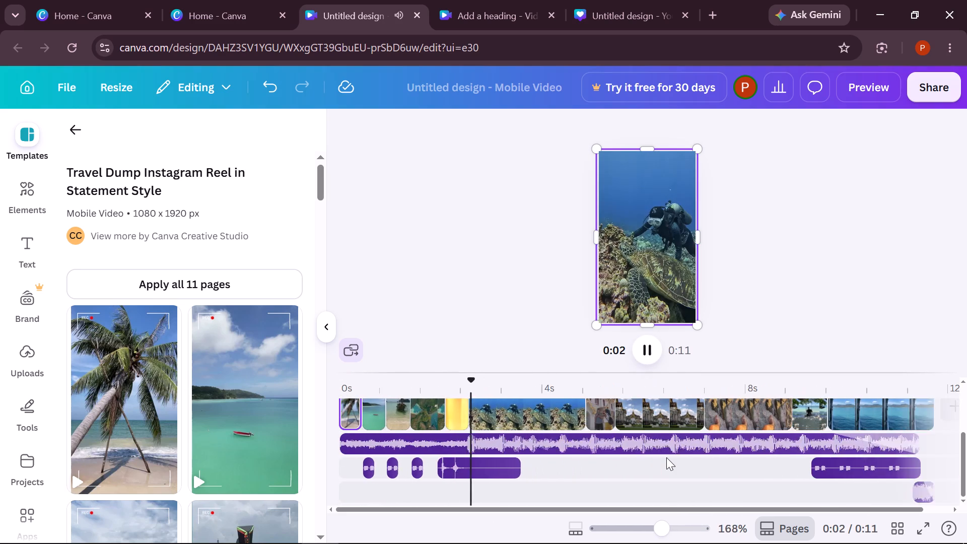
scroll(666, 457, "up", 3)
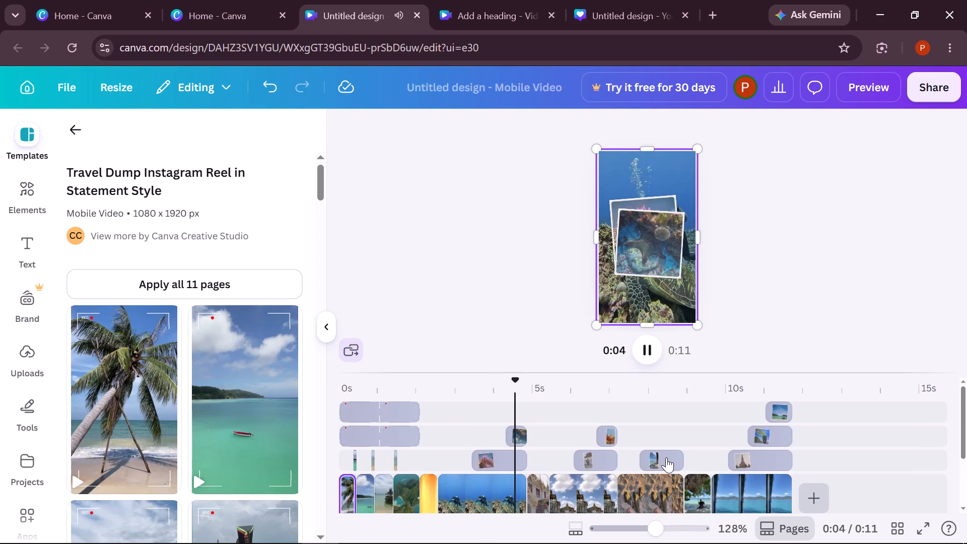
left_click(655, 355)
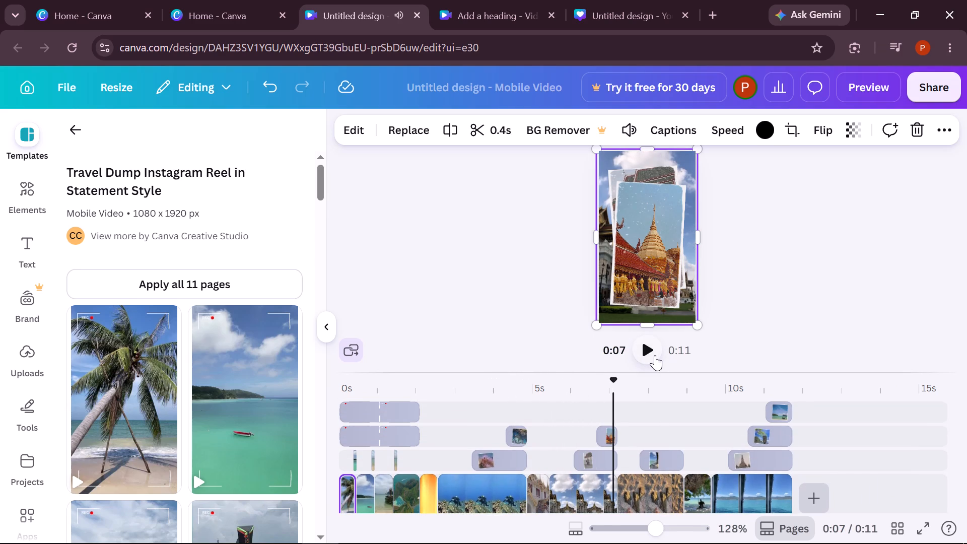
Play the video from about 7 s and examine how the photo overlays appear over the beach-sand, tree-swing and boat clips.
left_click(655, 355)
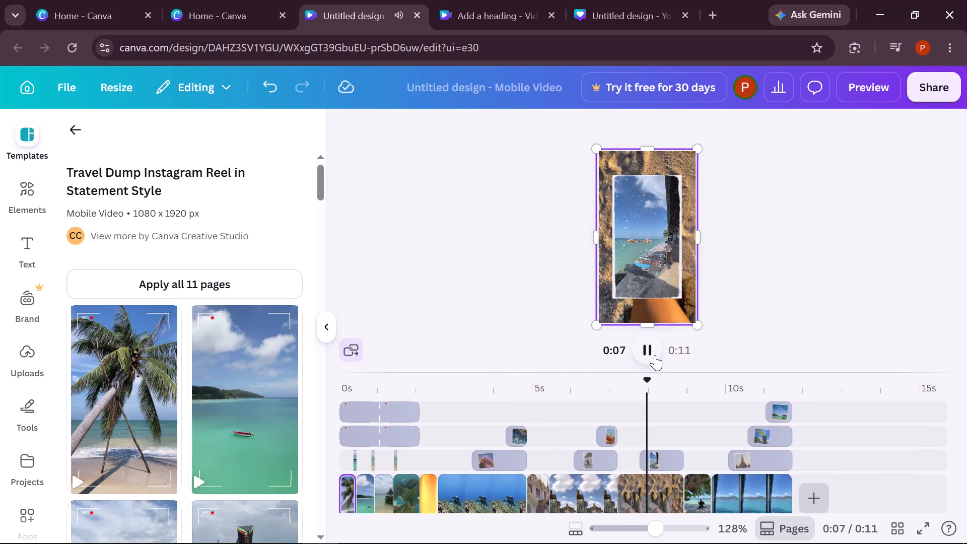
left_click(650, 354)
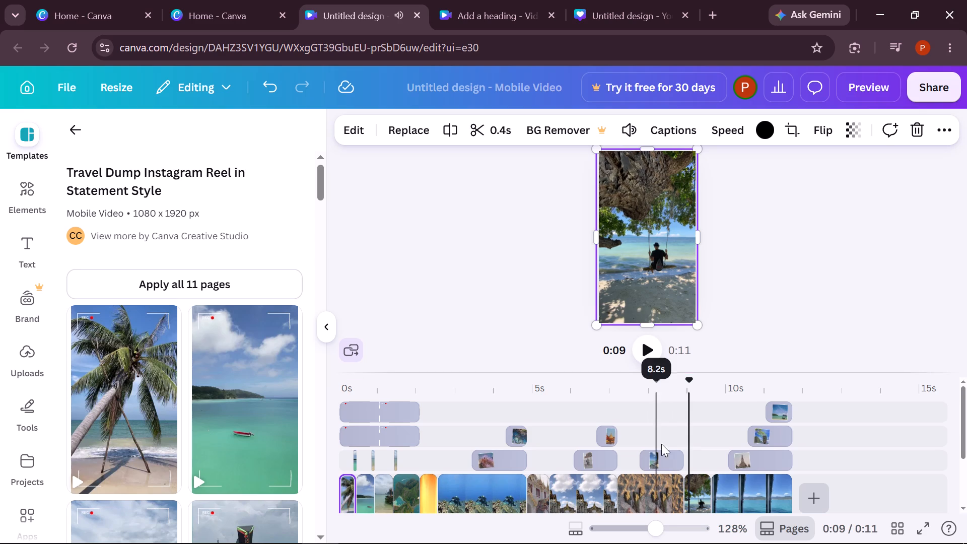
left_click(668, 450)
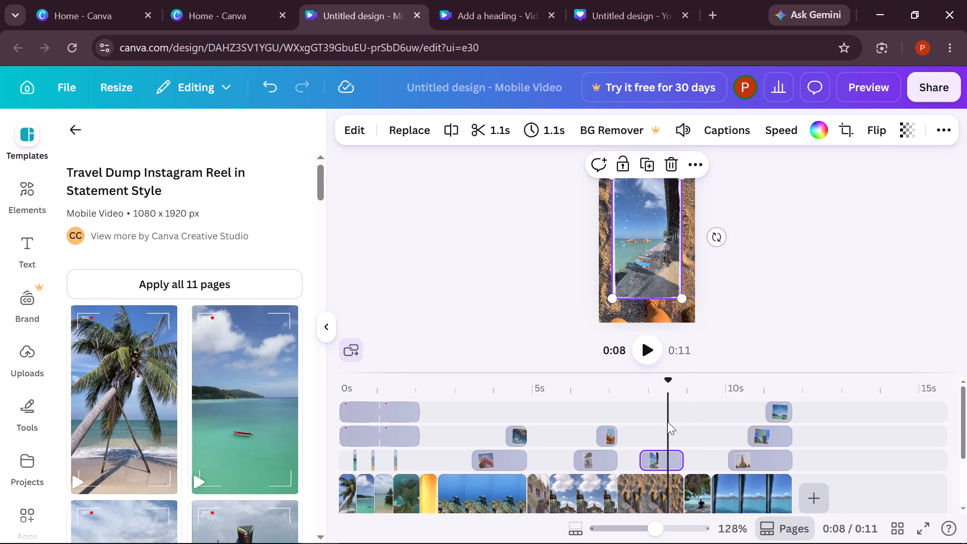
left_click_drag(667, 422, 674, 425)
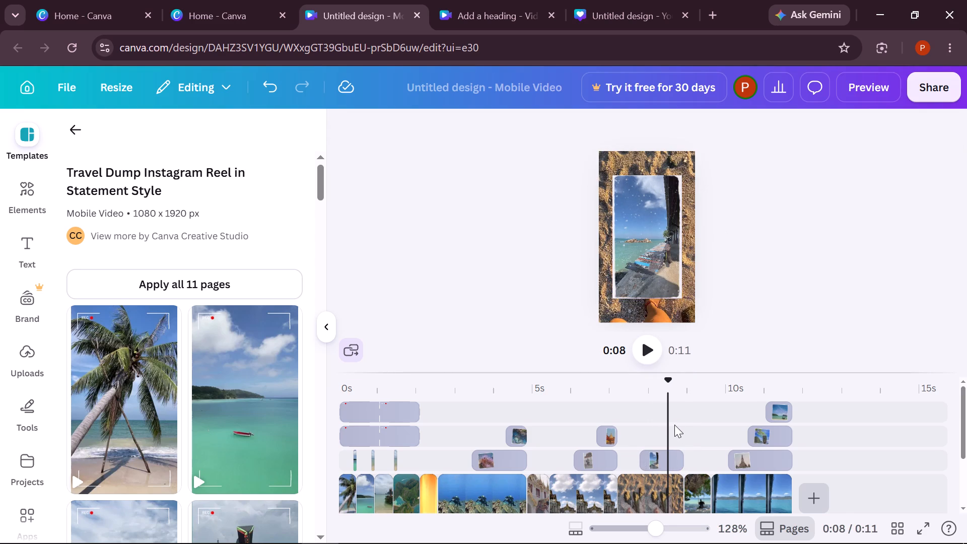
left_click_drag(666, 382, 671, 382)
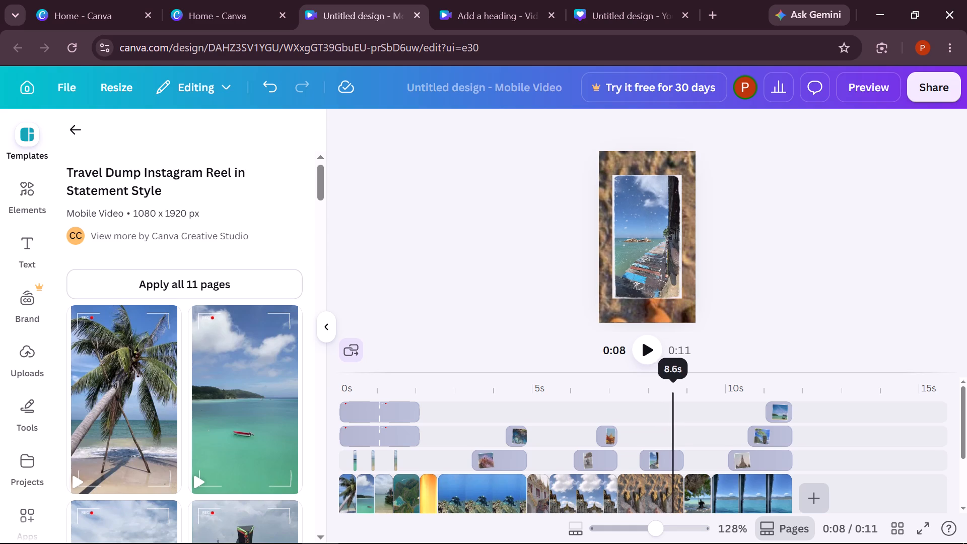
left_click_drag(671, 382, 680, 381)
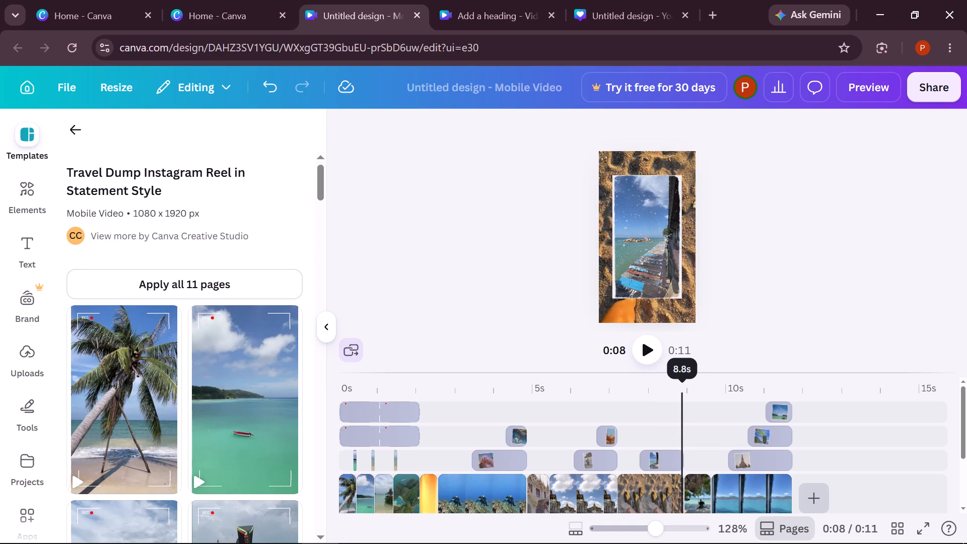
left_click_drag(680, 381, 700, 379)
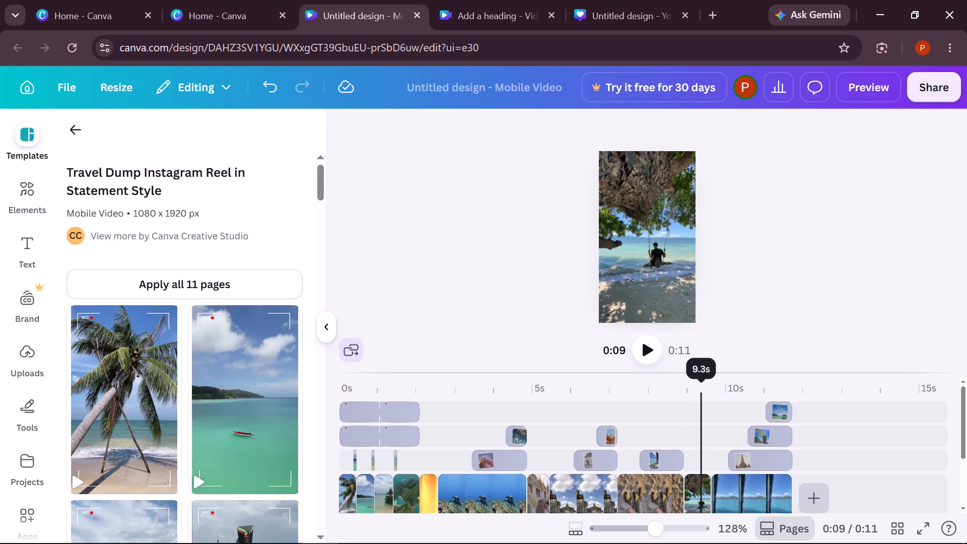
left_click_drag(700, 379, 727, 386)
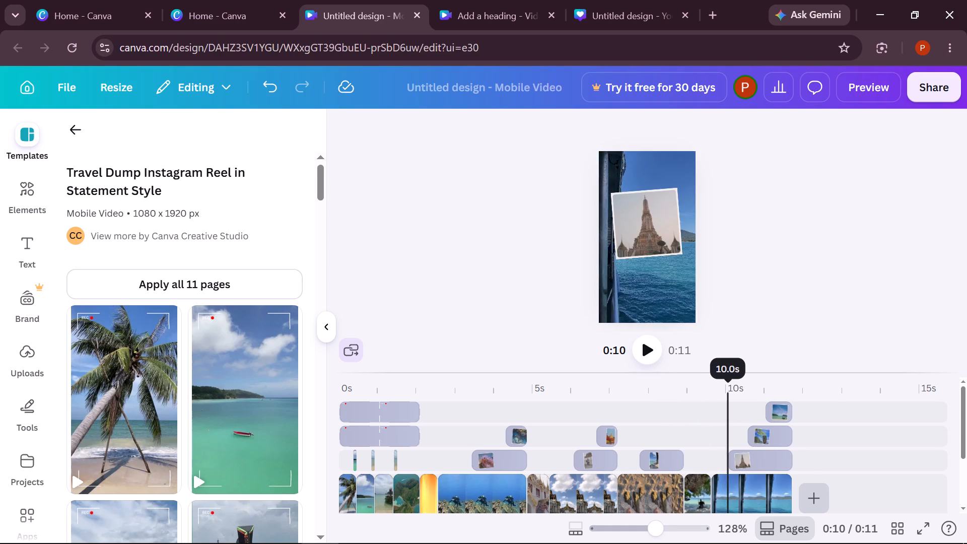
left_click_drag(727, 386, 749, 395)
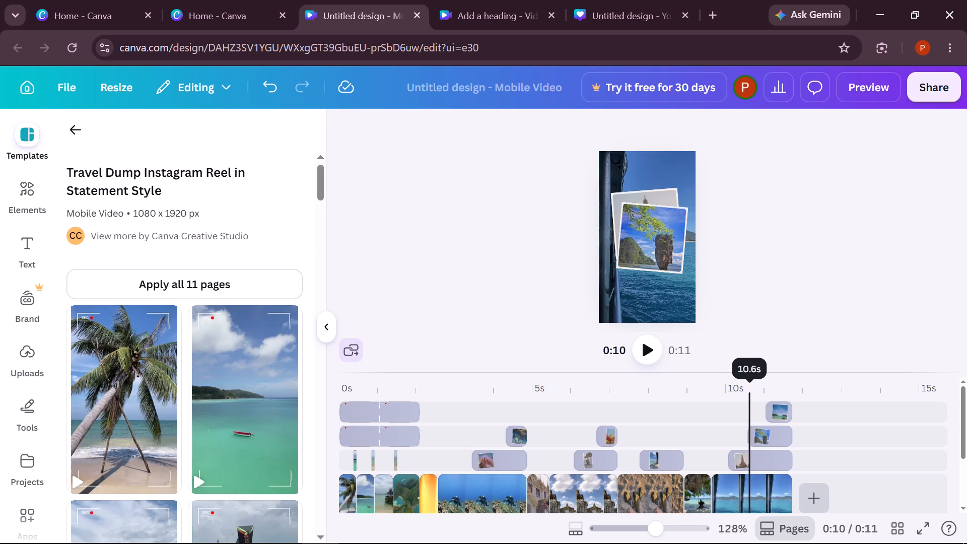
left_click_drag(749, 395, 758, 399)
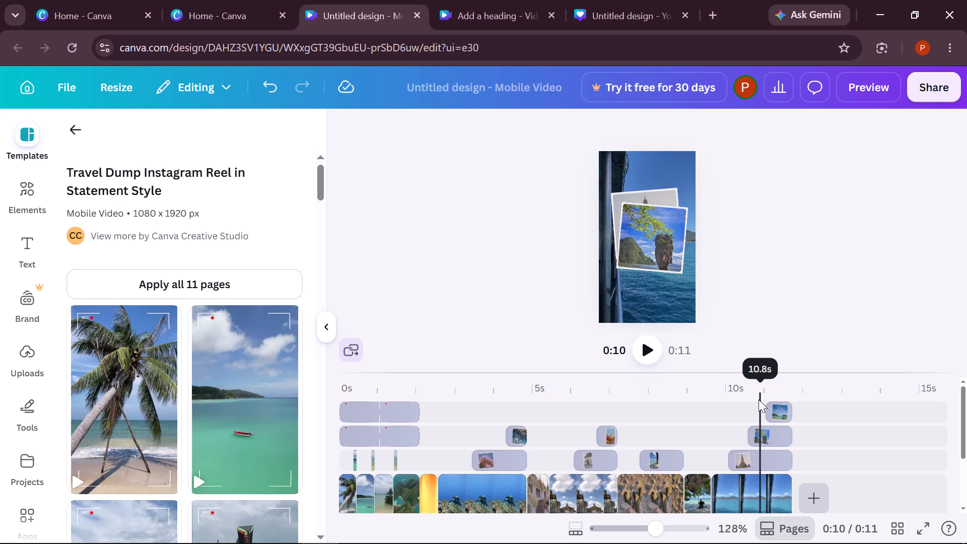
Review the temple clip's overlay timing between about 5.6 and 7.2 s, and go back through the diver clip to the opening palm tree clip.
left_click_drag(758, 399, 589, 394)
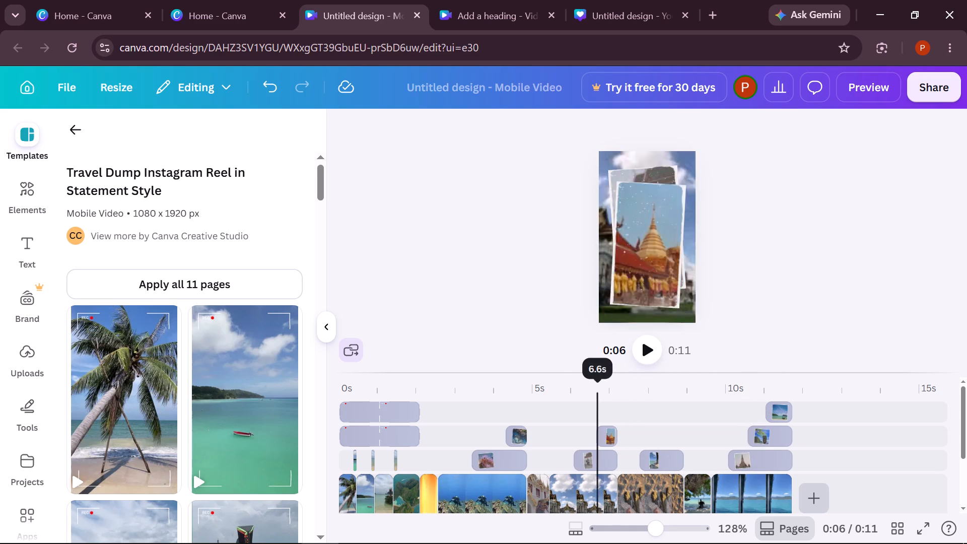
left_click_drag(589, 394, 557, 395)
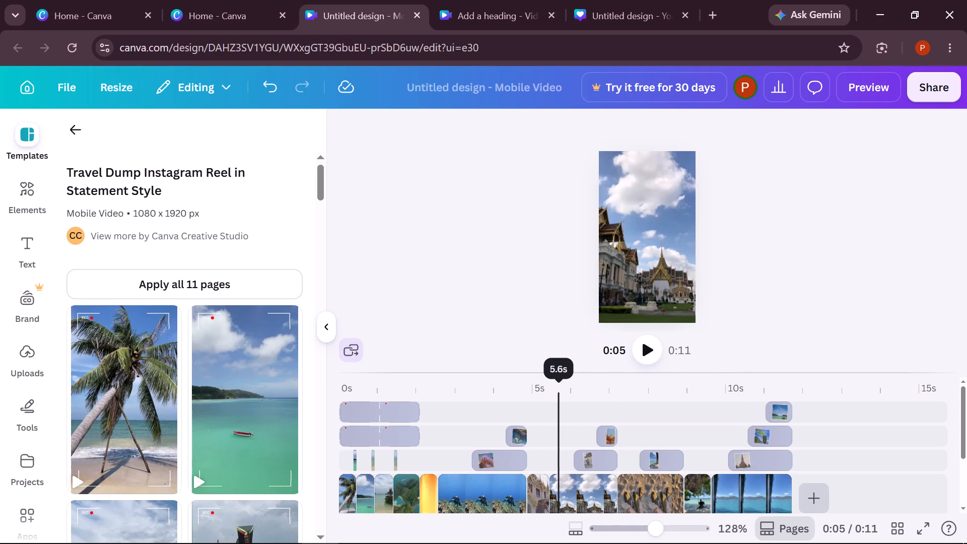
left_click_drag(557, 395, 582, 397)
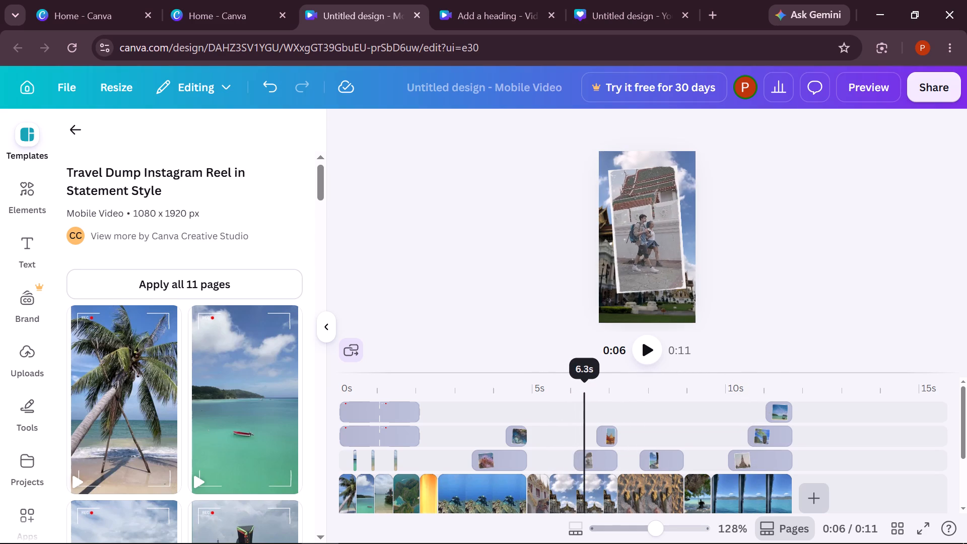
left_click_drag(582, 397, 608, 400)
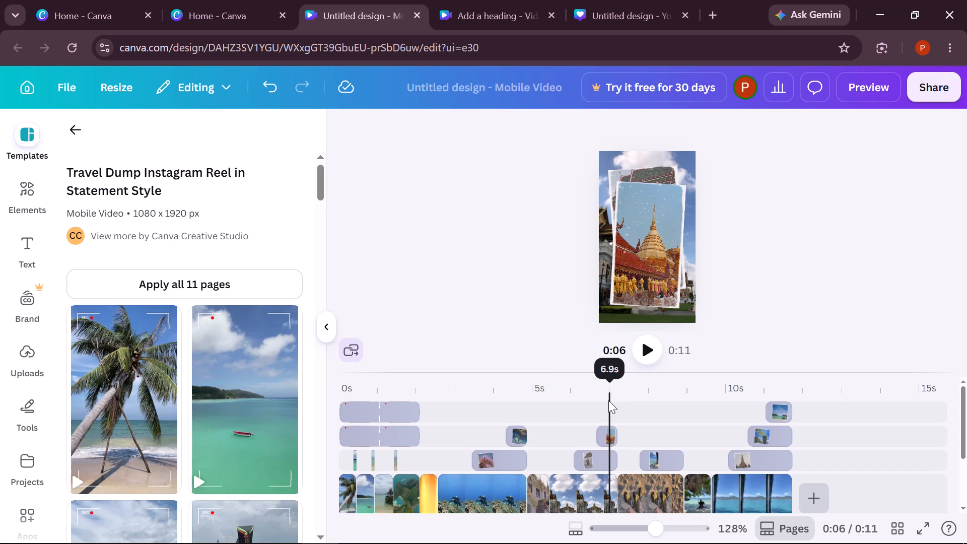
left_click_drag(608, 400, 613, 400)
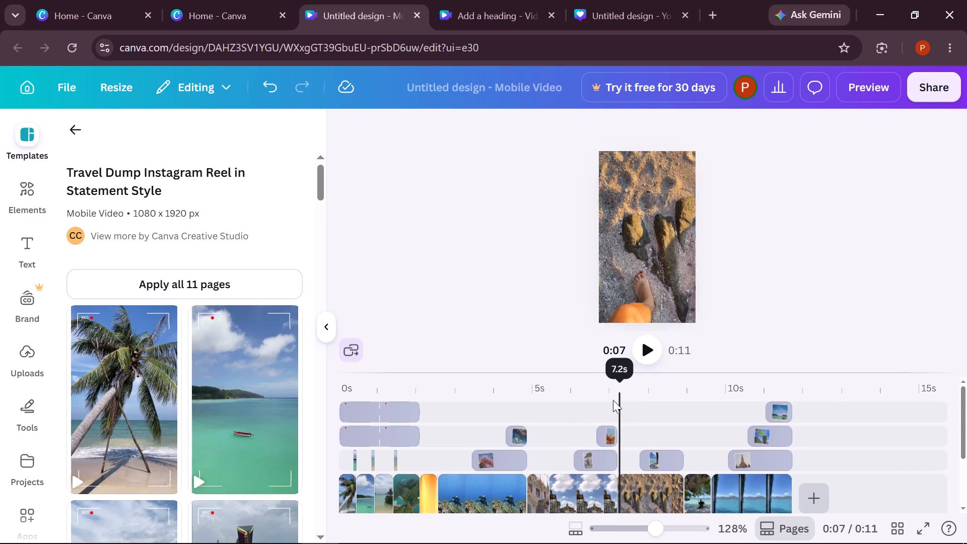
left_click_drag(613, 400, 467, 402)
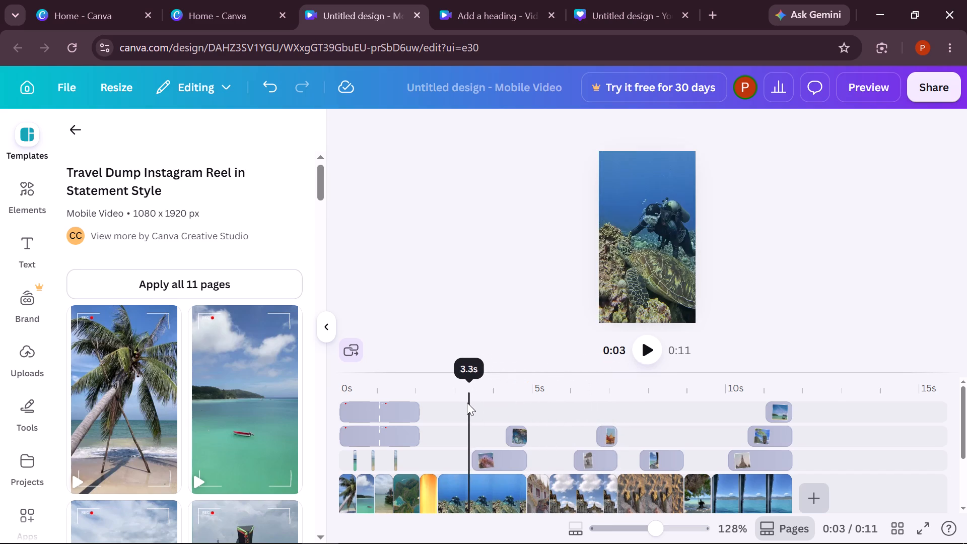
left_click_drag(467, 402, 273, 398)
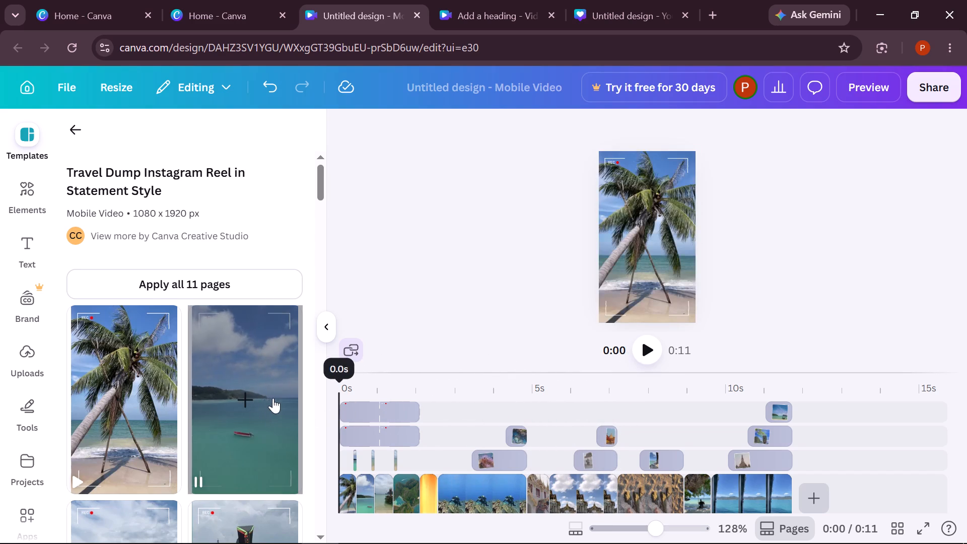
left_click_drag(273, 398, 343, 401)
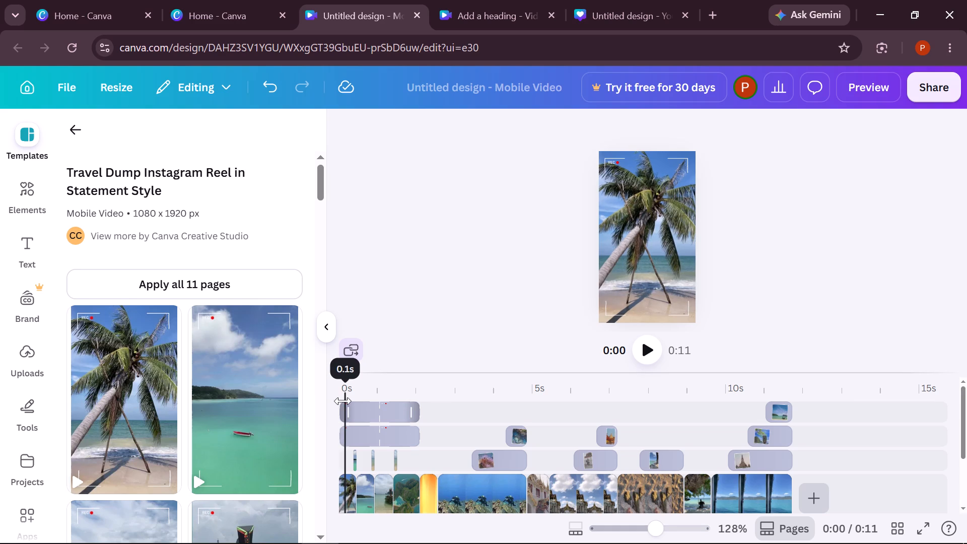
left_click_drag(343, 401, 348, 402)
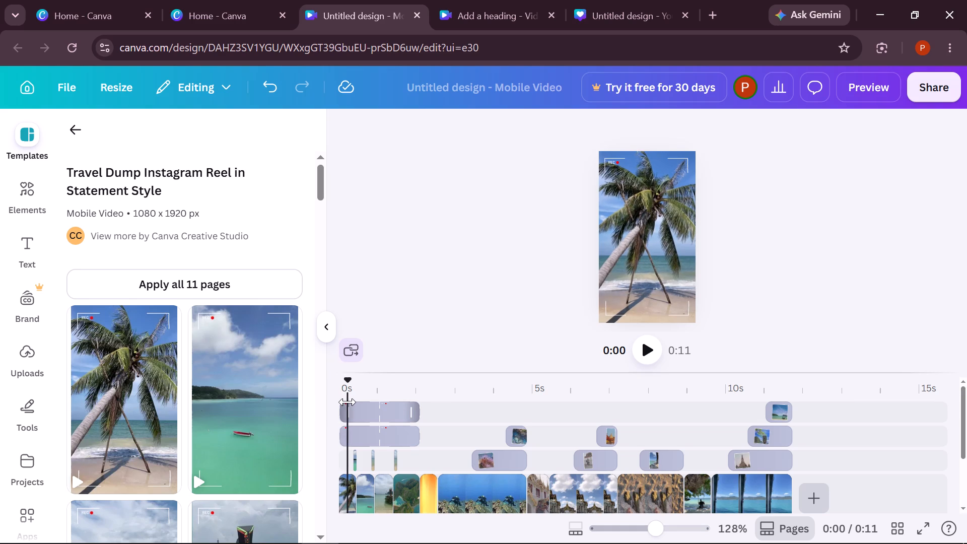
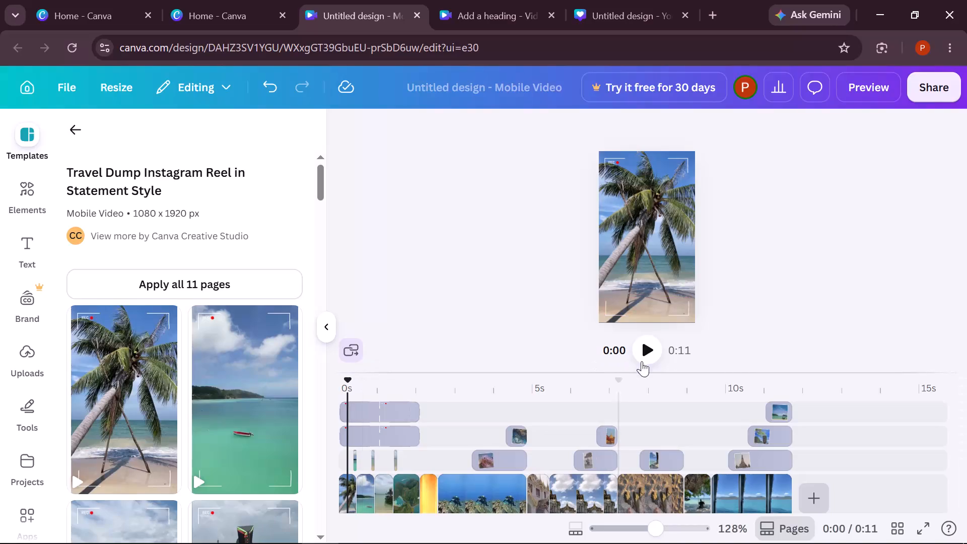
Play the video from the opening palm tree clip and examine the REC frame overlay between about 1 and 2 s.
left_click(649, 349)
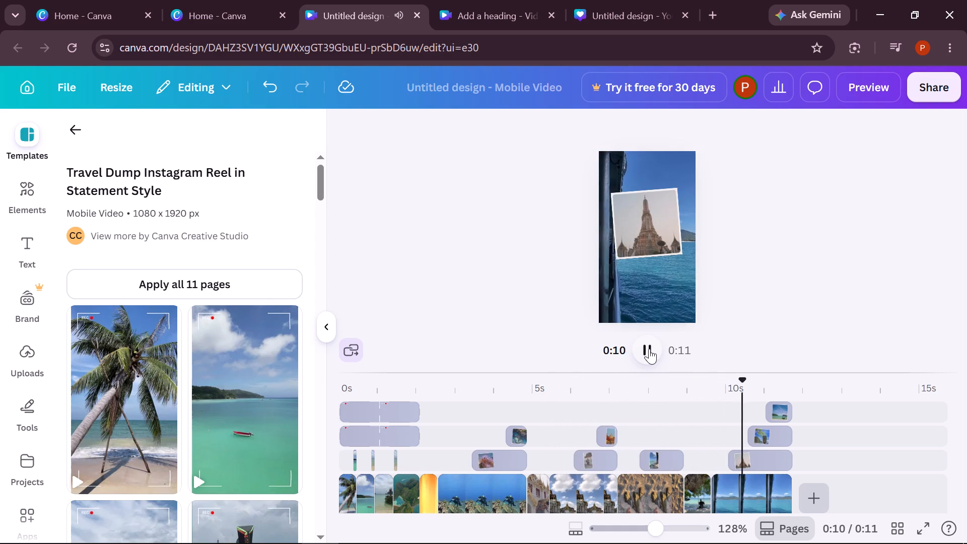
left_click(649, 349)
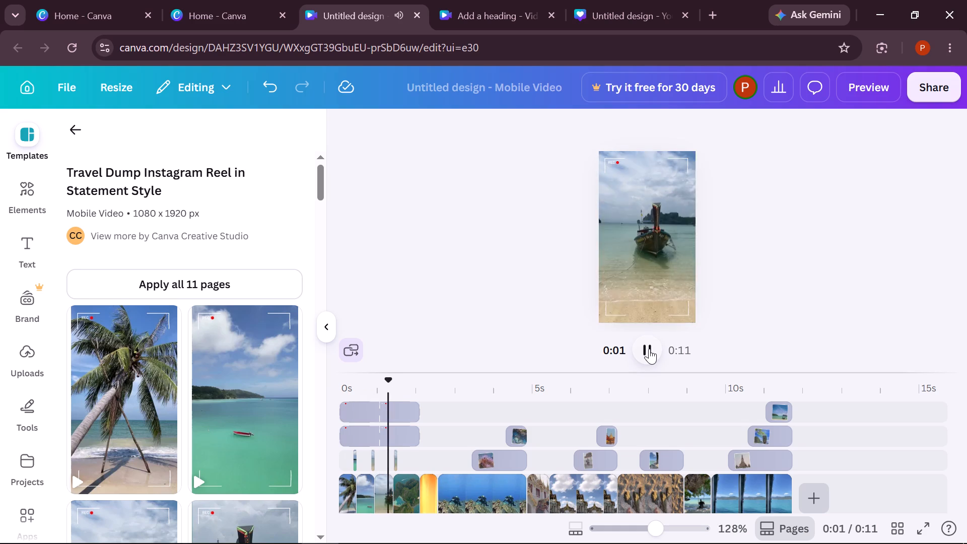
left_click(649, 349)
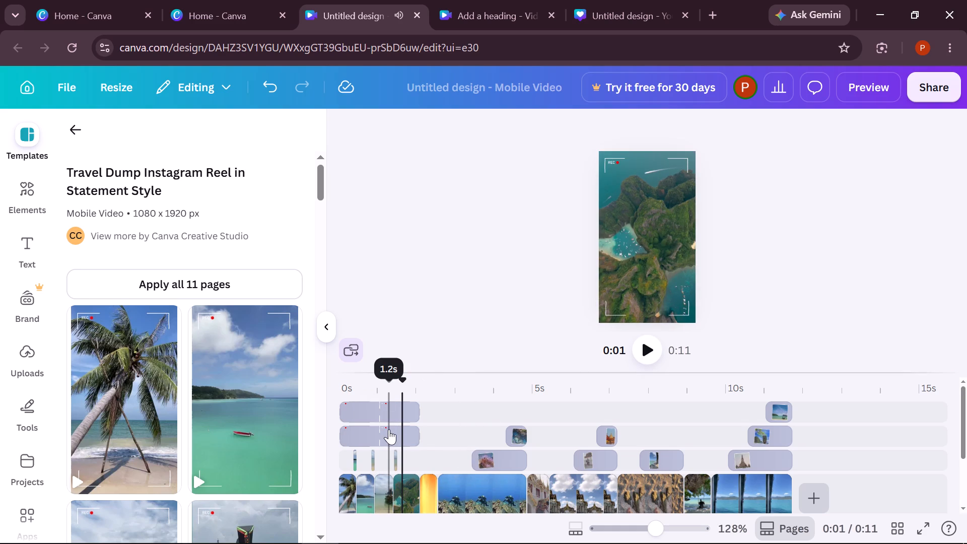
left_click(389, 429)
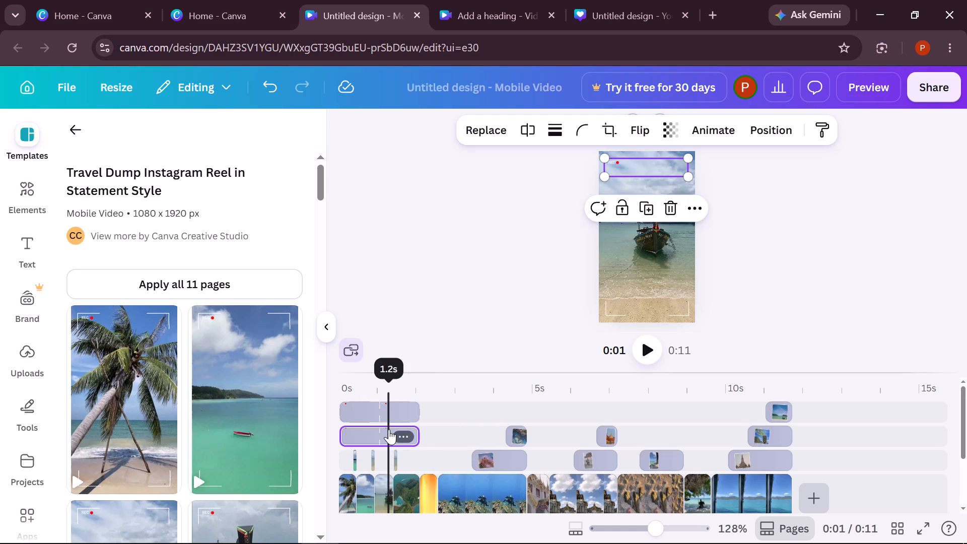
left_click(389, 429)
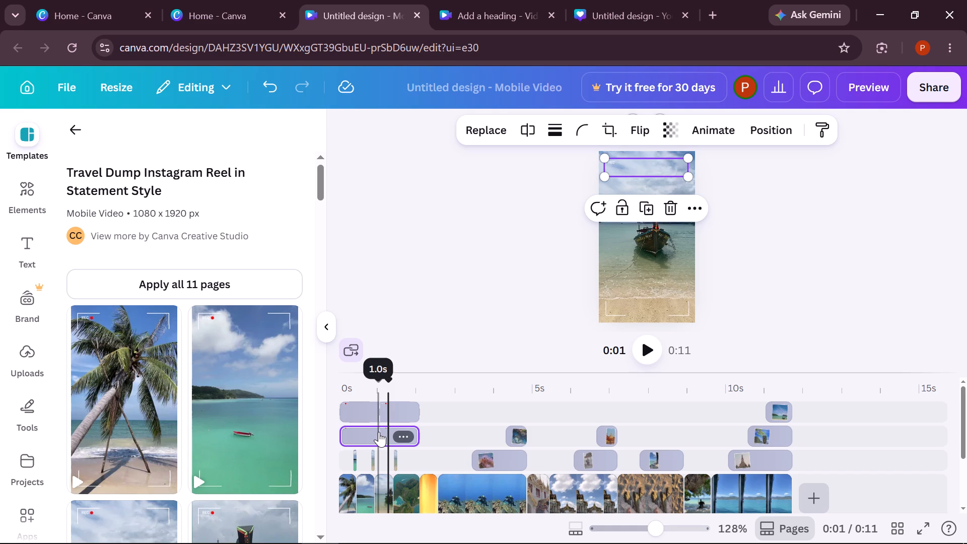
left_click_drag(378, 384, 379, 384)
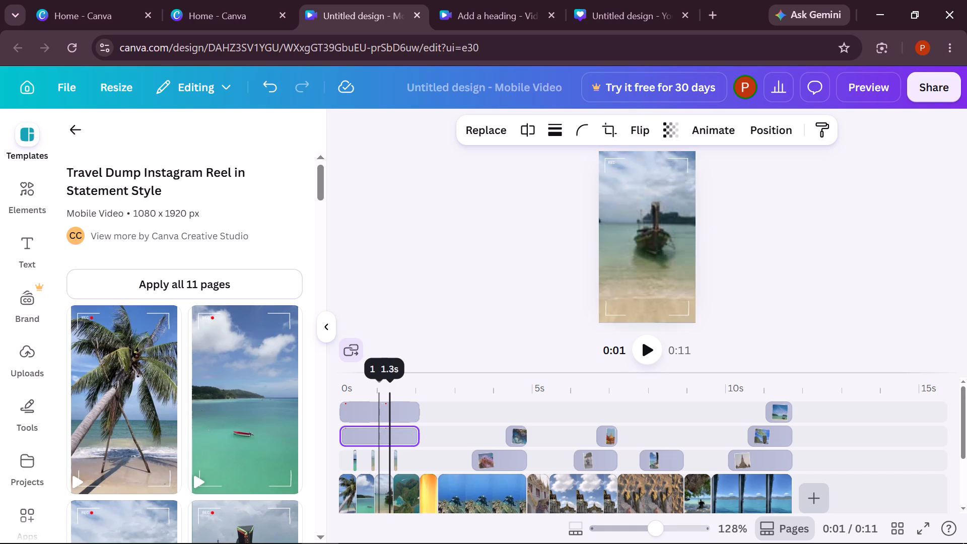
left_click_drag(379, 384, 389, 384)
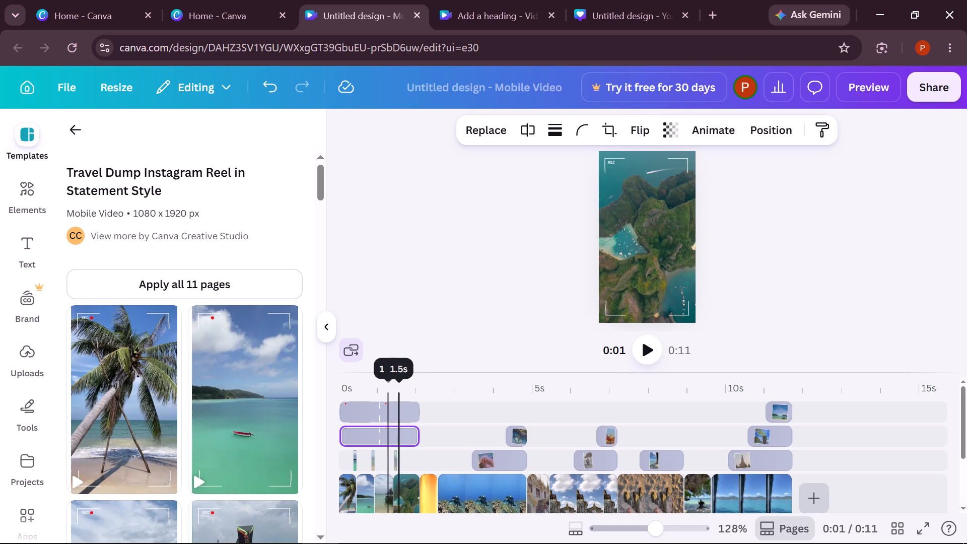
left_click_drag(389, 384, 412, 384)
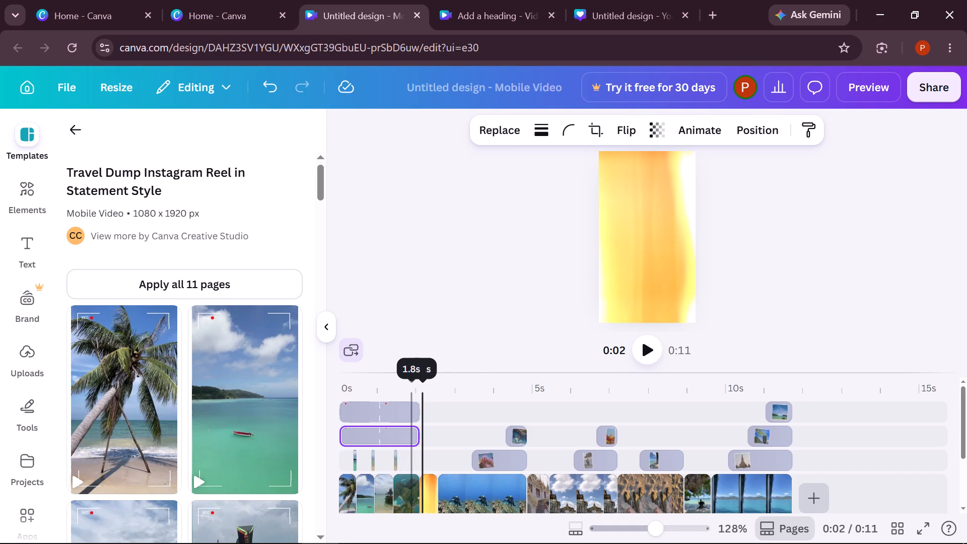
left_click_drag(412, 384, 386, 432)
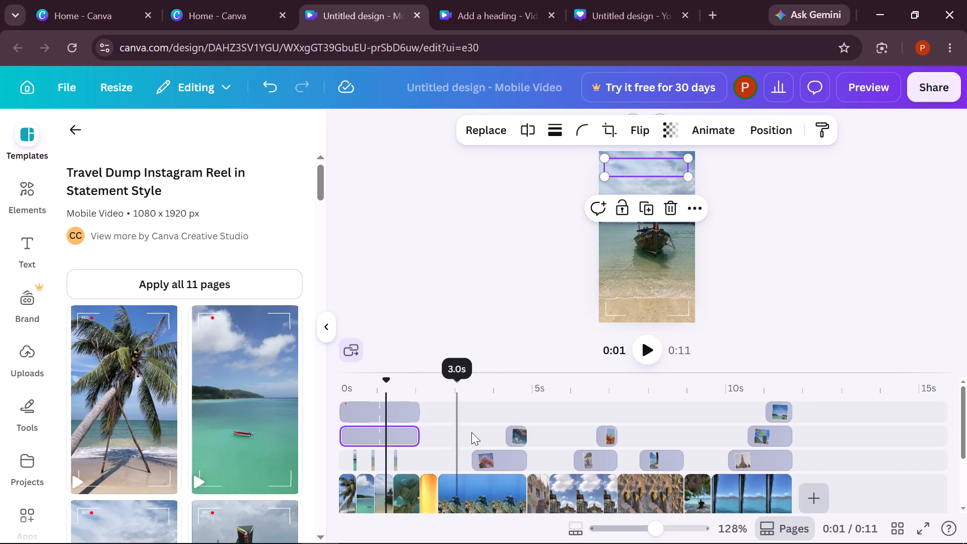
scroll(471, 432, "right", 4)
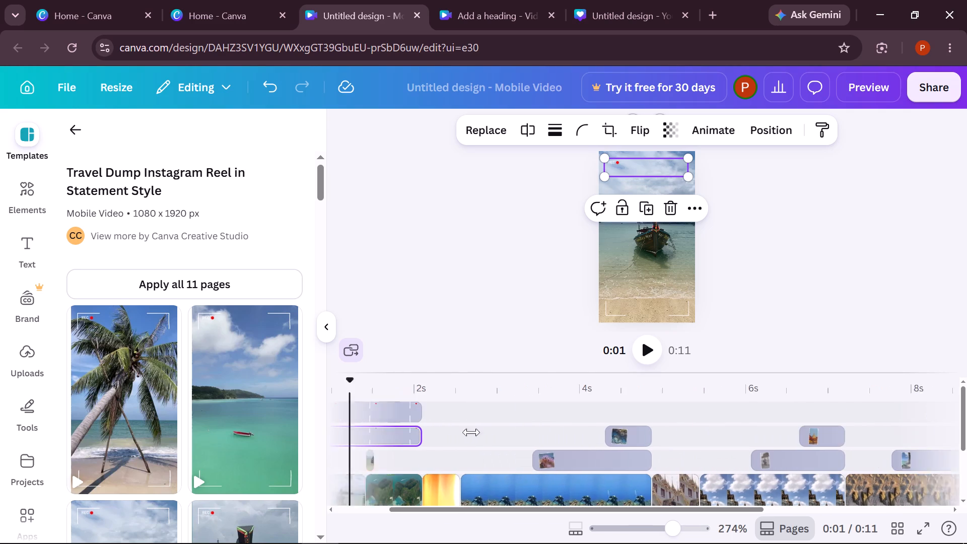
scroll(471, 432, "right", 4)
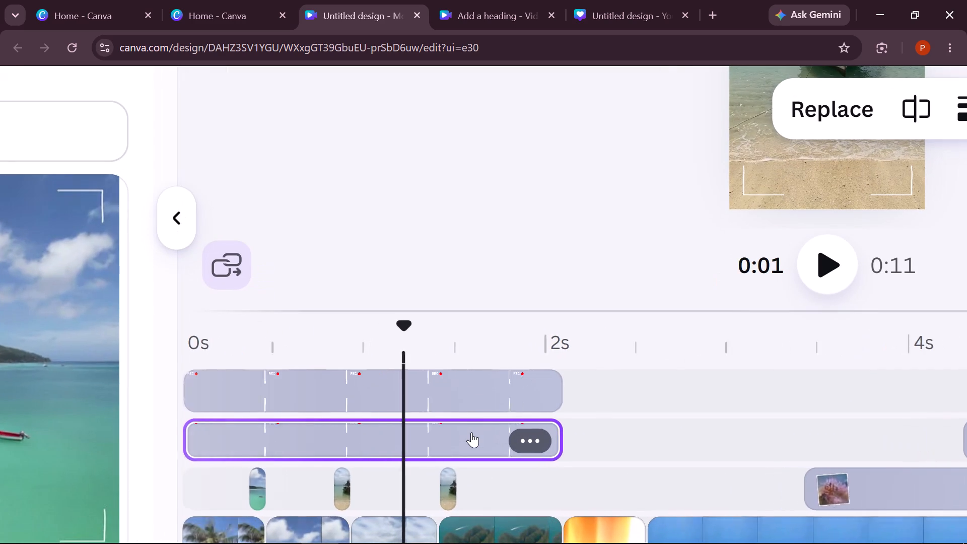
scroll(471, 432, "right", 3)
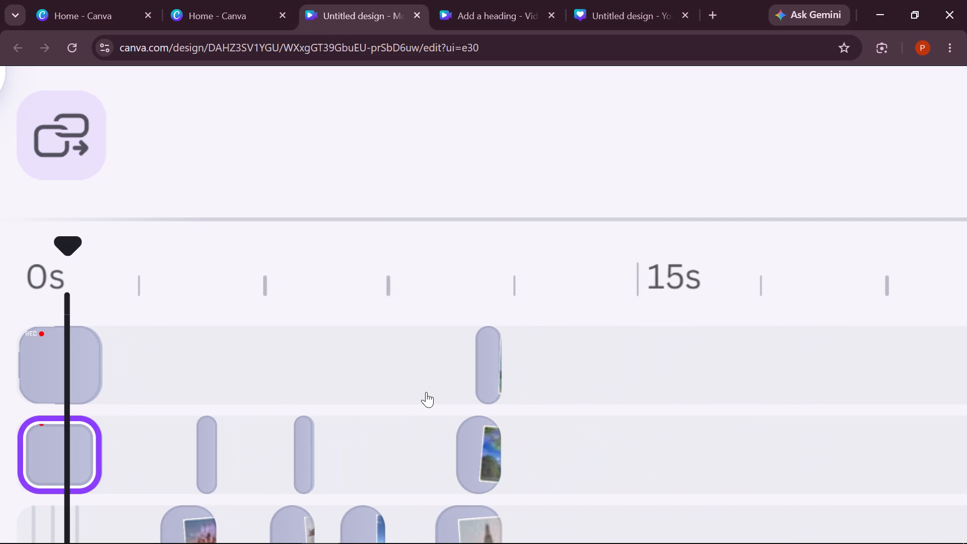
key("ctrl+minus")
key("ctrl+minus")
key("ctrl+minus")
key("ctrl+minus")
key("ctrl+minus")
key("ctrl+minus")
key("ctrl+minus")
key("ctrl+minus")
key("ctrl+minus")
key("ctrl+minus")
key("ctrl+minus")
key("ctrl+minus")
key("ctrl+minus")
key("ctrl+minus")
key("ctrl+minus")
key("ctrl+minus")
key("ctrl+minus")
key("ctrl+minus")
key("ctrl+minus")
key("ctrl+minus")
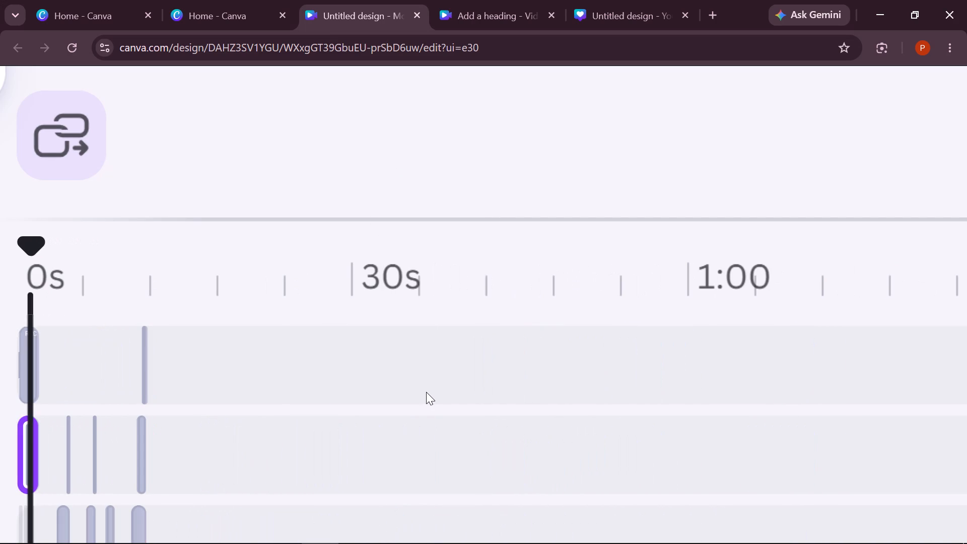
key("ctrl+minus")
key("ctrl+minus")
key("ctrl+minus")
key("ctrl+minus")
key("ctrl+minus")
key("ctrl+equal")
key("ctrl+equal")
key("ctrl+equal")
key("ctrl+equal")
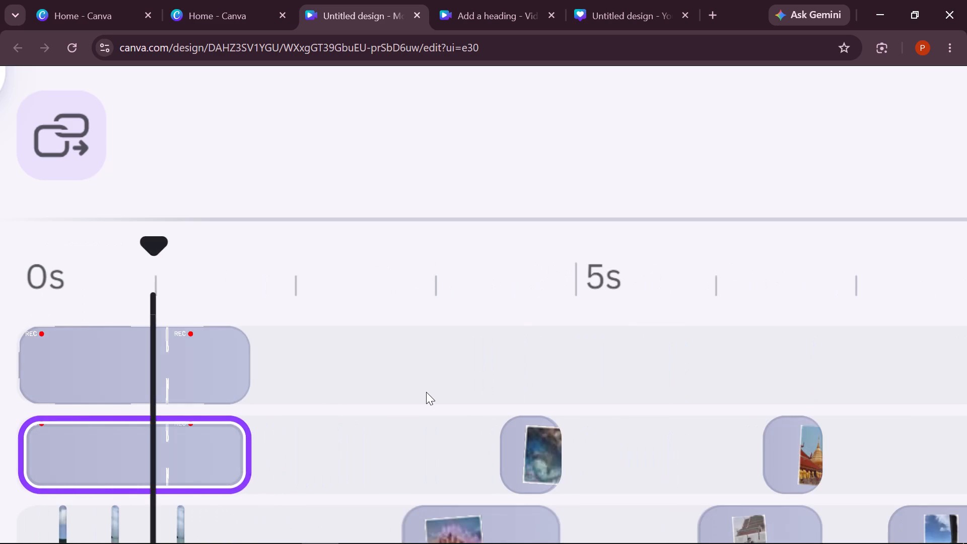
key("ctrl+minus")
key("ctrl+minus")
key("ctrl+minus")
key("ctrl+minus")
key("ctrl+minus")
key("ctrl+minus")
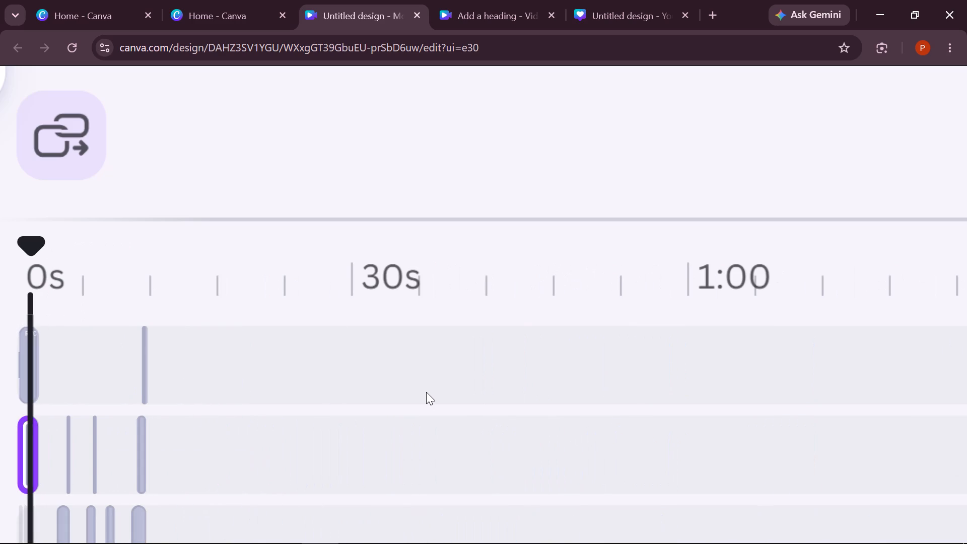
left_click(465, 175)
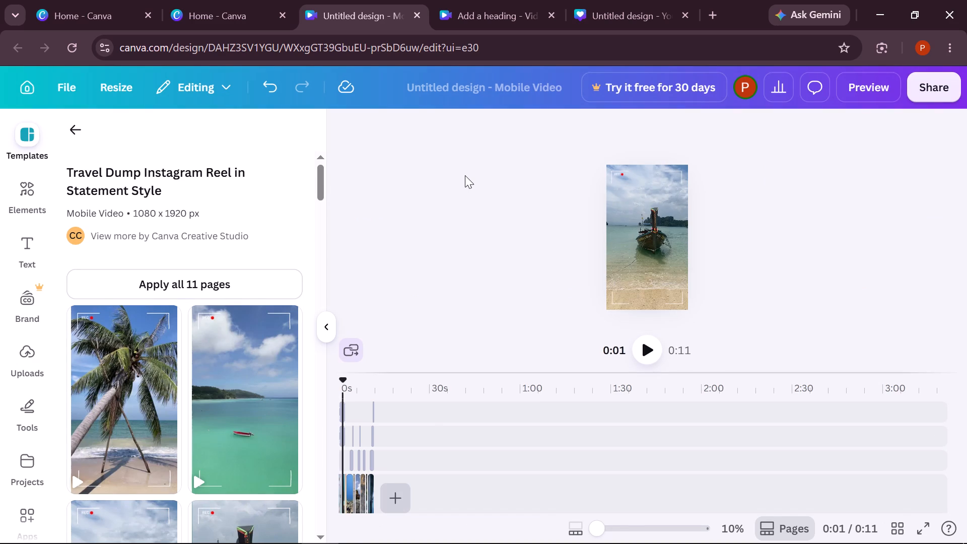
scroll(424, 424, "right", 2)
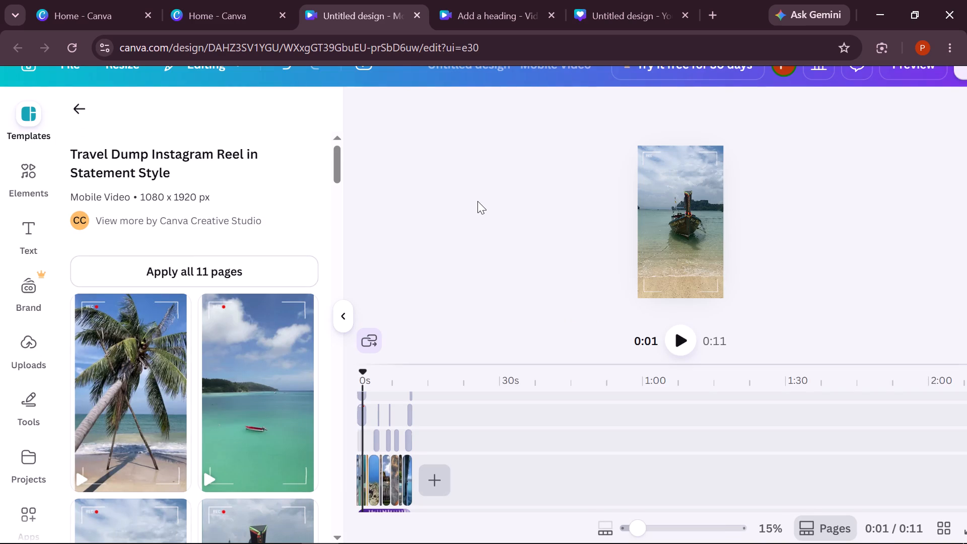
Inspect the brief boat image overlays around 0.8 and 1.4 s and replay the opening clips from the start.
left_click(374, 441)
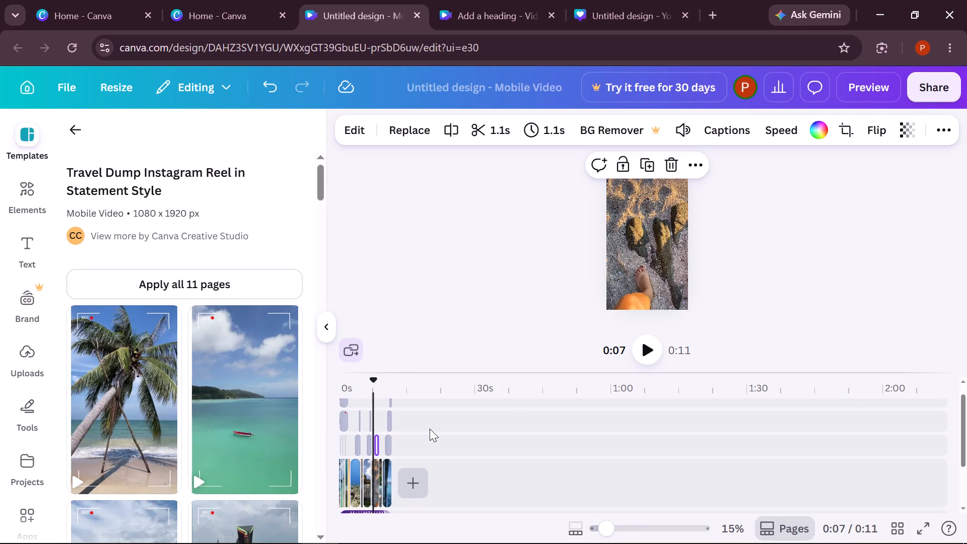
scroll(430, 429, "down", 1)
scroll(430, 429, "up", 1)
scroll(352, 450, "right", 1)
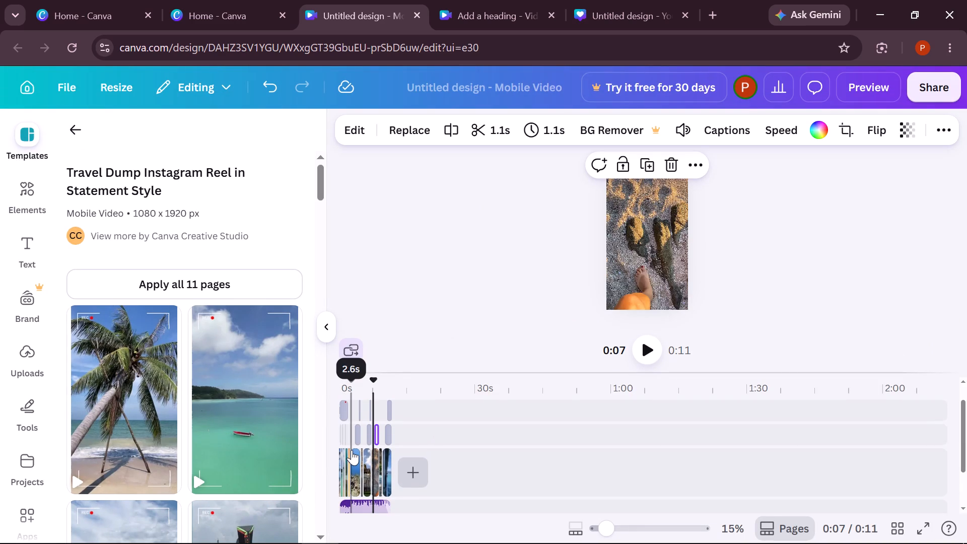
scroll(352, 450, "right", 1)
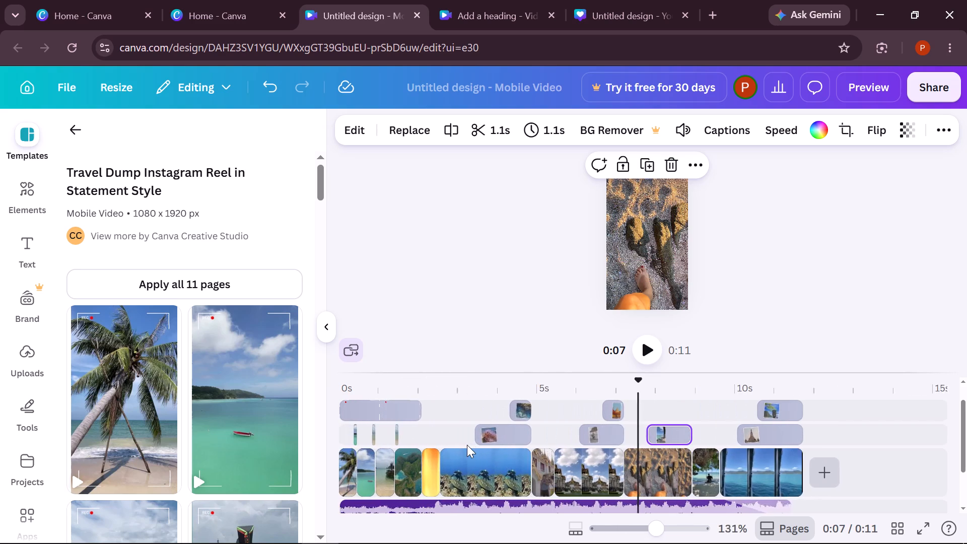
scroll(467, 445, "right", 6)
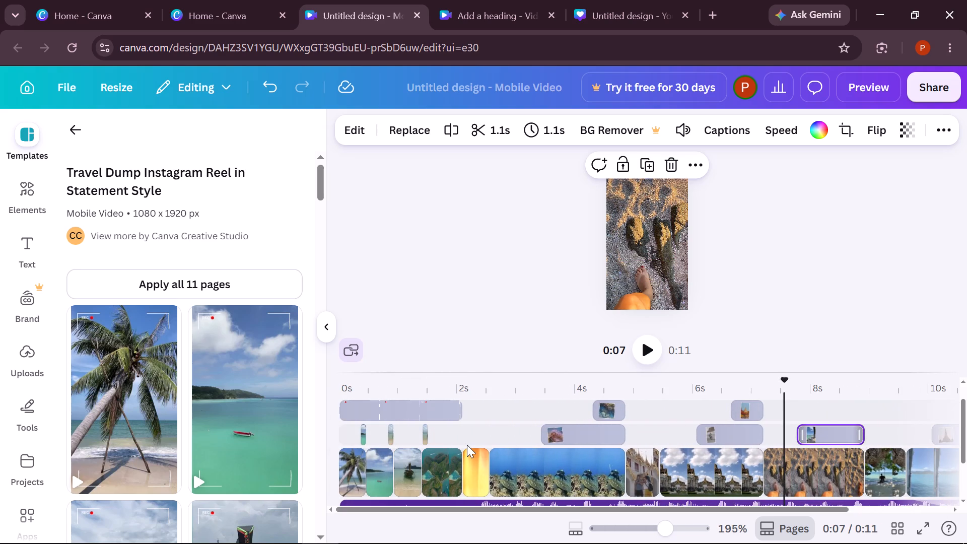
left_click(426, 437)
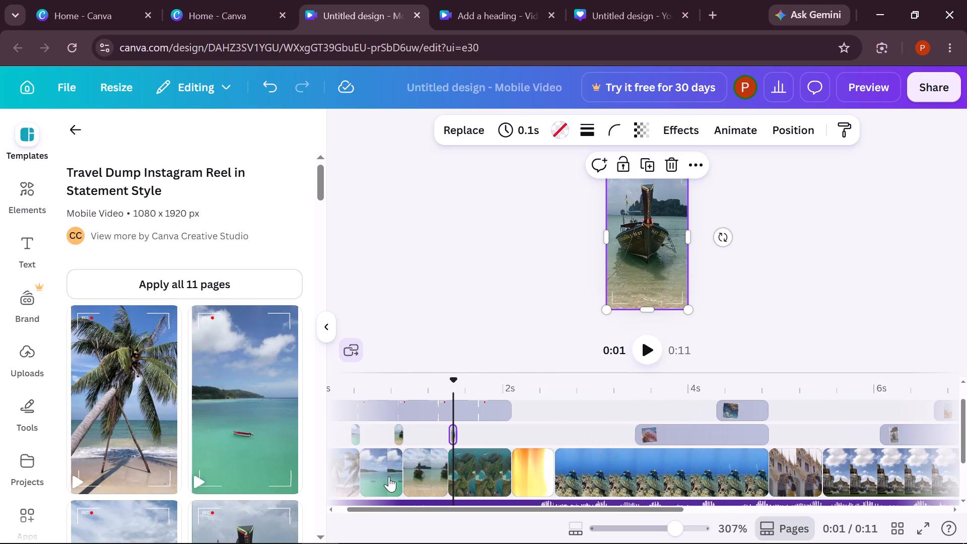
left_click(416, 431)
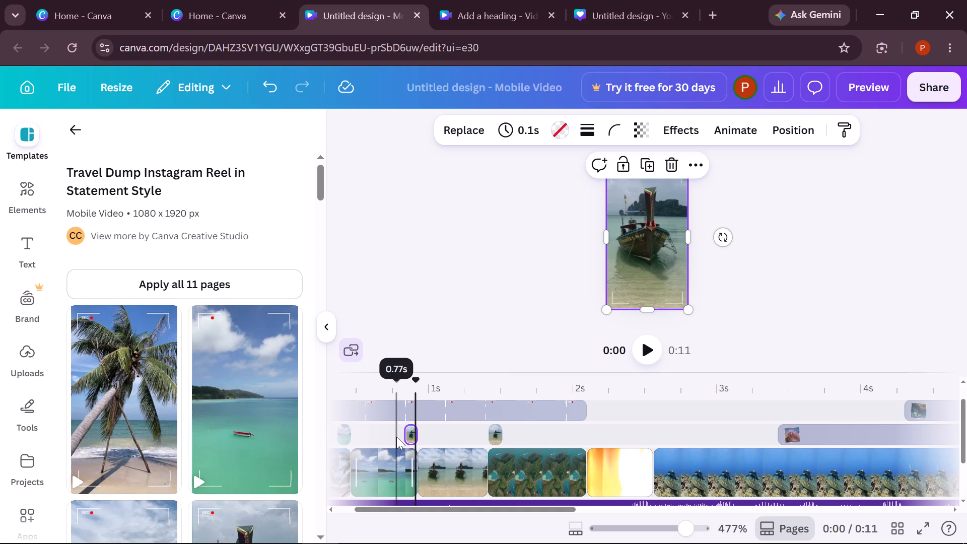
left_click(396, 437)
left_click(654, 352)
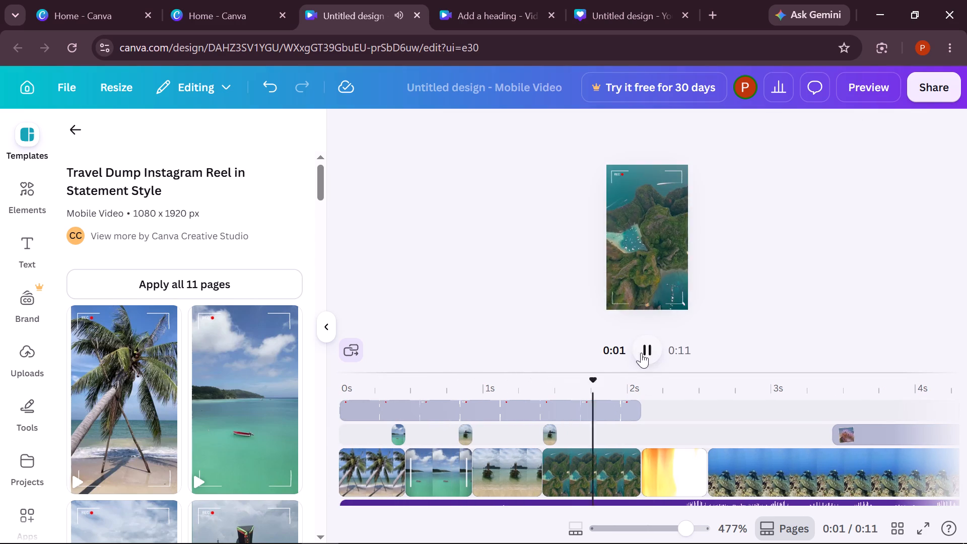
Examine frame by frame how the boat image overlay near 0.8 s appears before the cut from the turquoise bay clip.
left_click(429, 432)
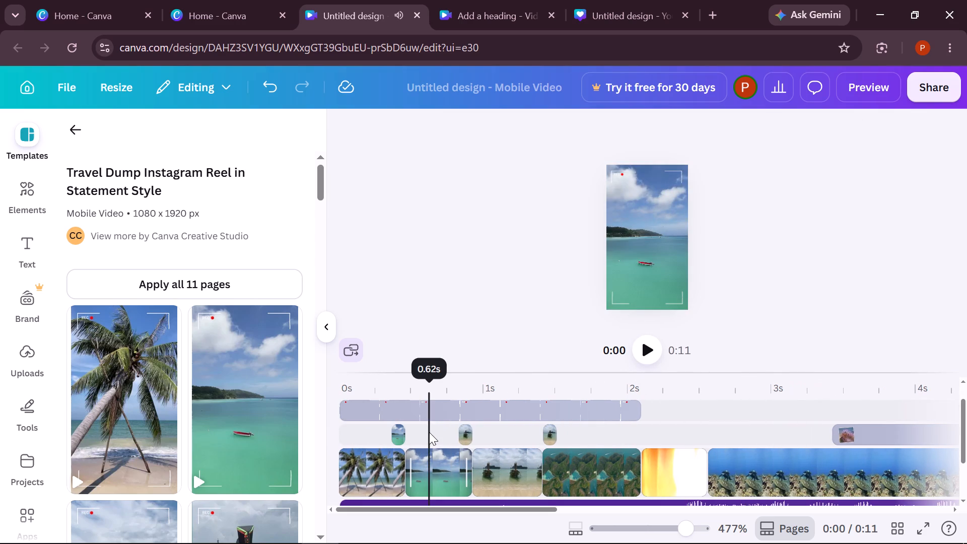
left_click_drag(430, 383, 443, 383)
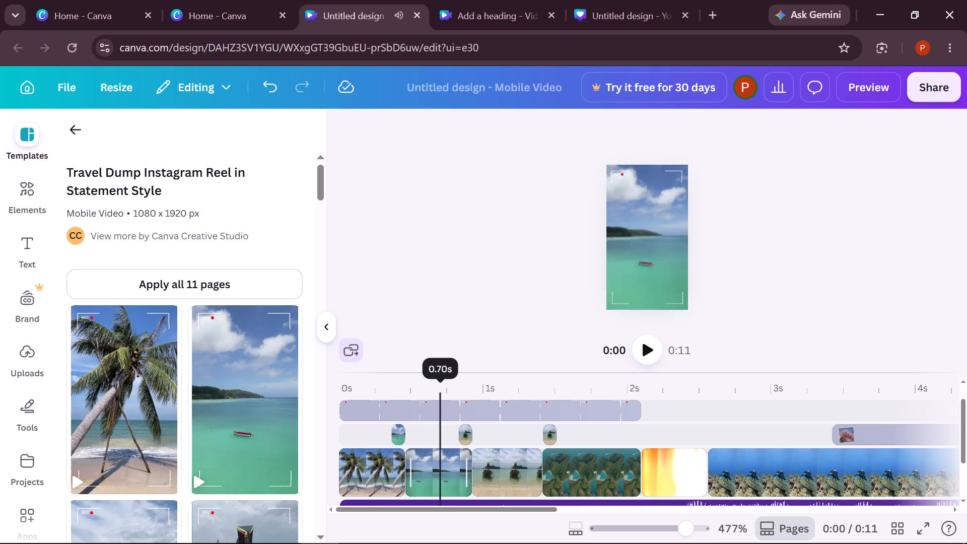
left_click_drag(443, 383, 460, 385)
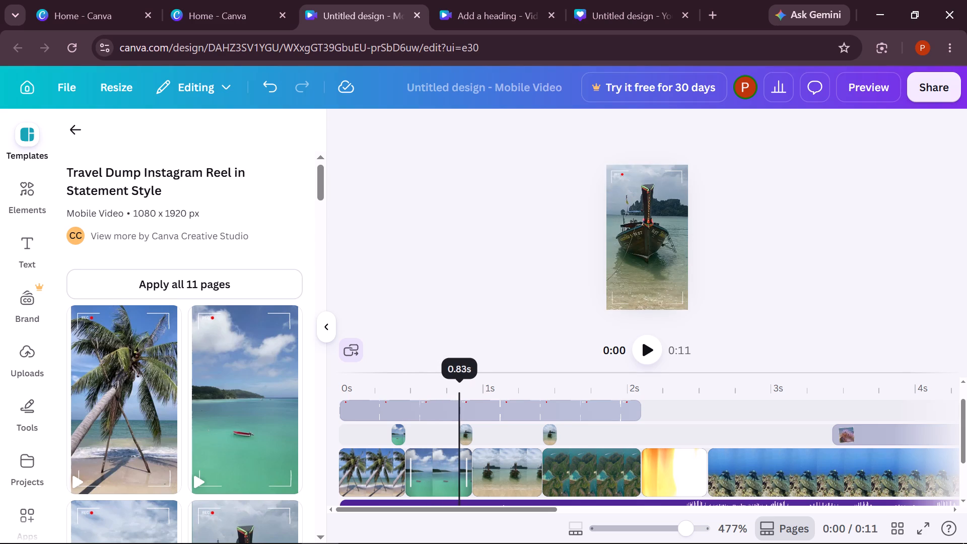
left_click_drag(460, 385, 459, 388)
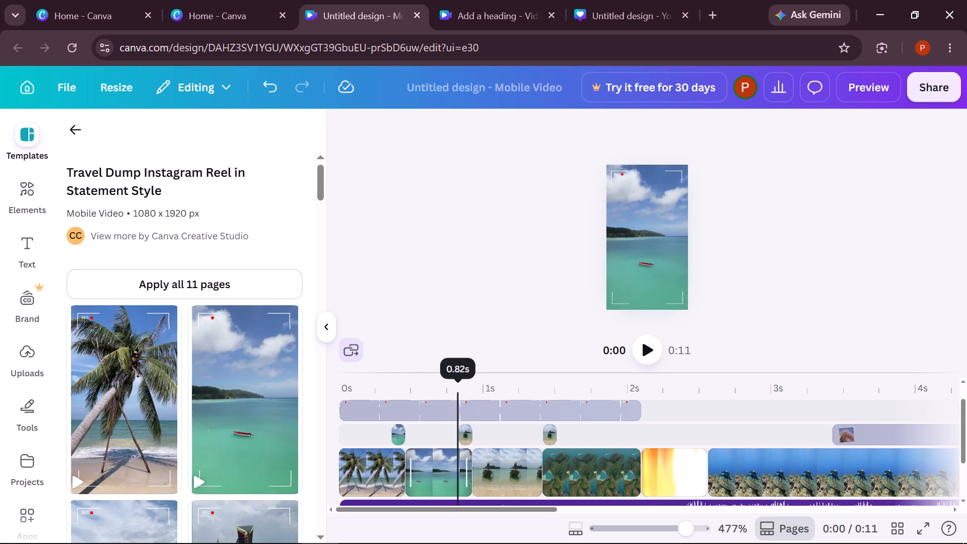
left_click_drag(459, 388, 423, 392)
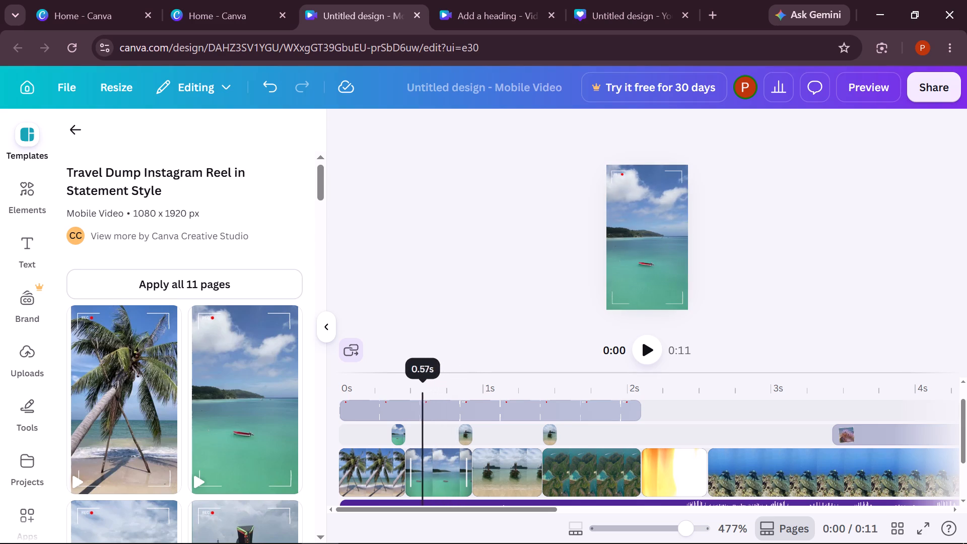
left_click_drag(423, 392, 452, 397)
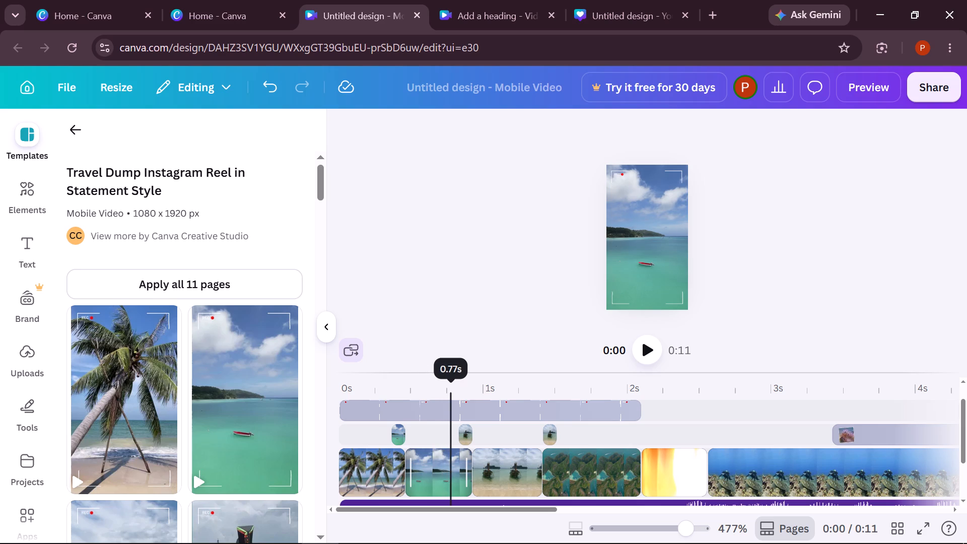
left_click_drag(452, 397, 460, 397)
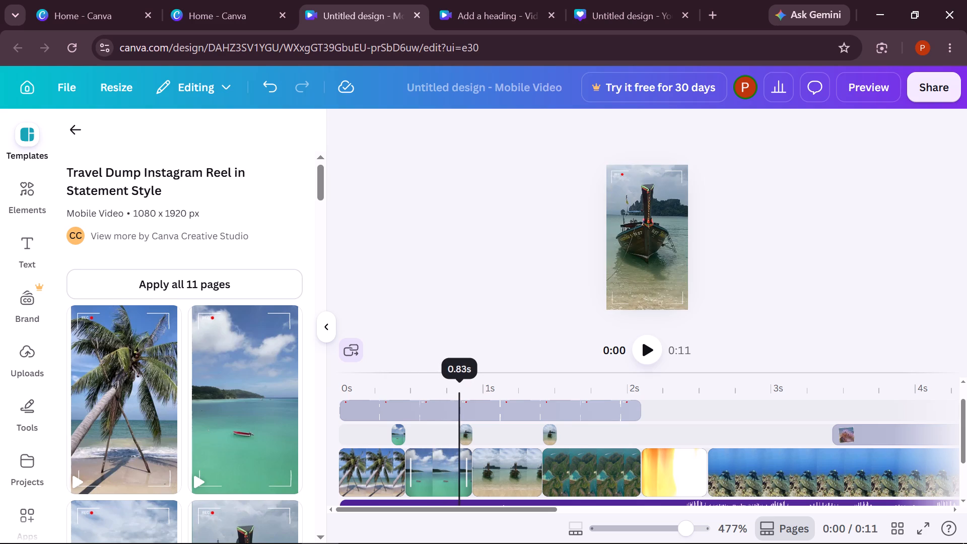
left_click_drag(460, 397, 478, 397)
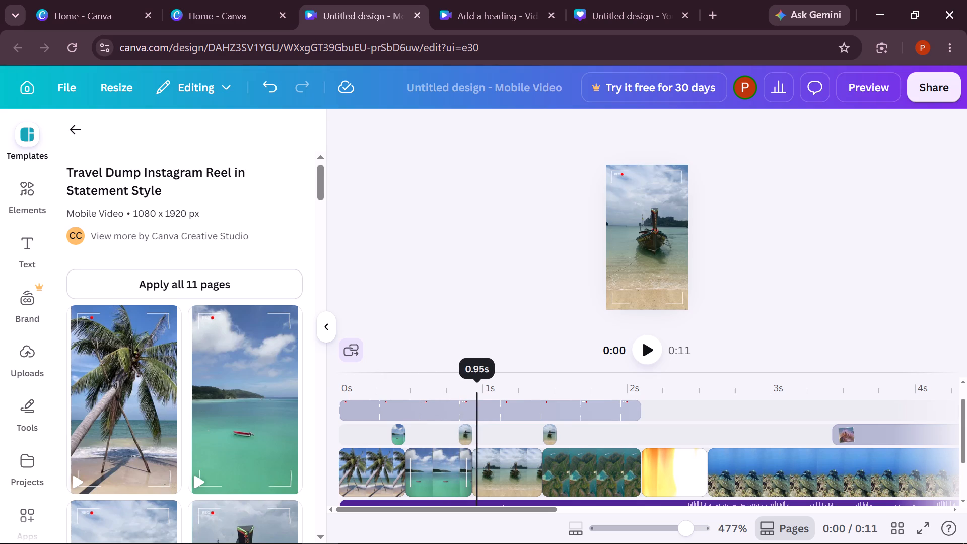
left_click_drag(478, 397, 464, 397)
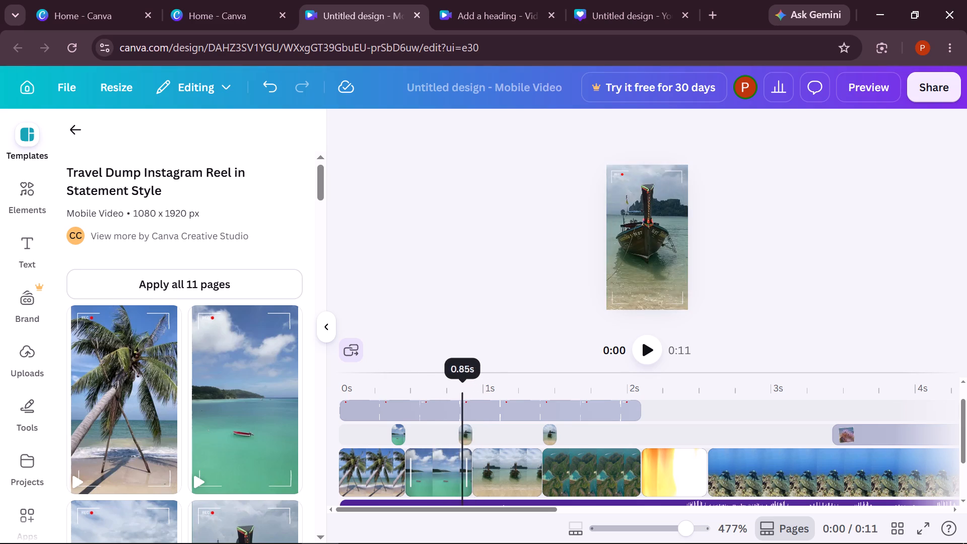
Move the boat image overlay near 1.4 s slightly earlier, centring it on the cut between the longtail boat and aerial island clips.
left_click_drag(464, 397, 552, 390)
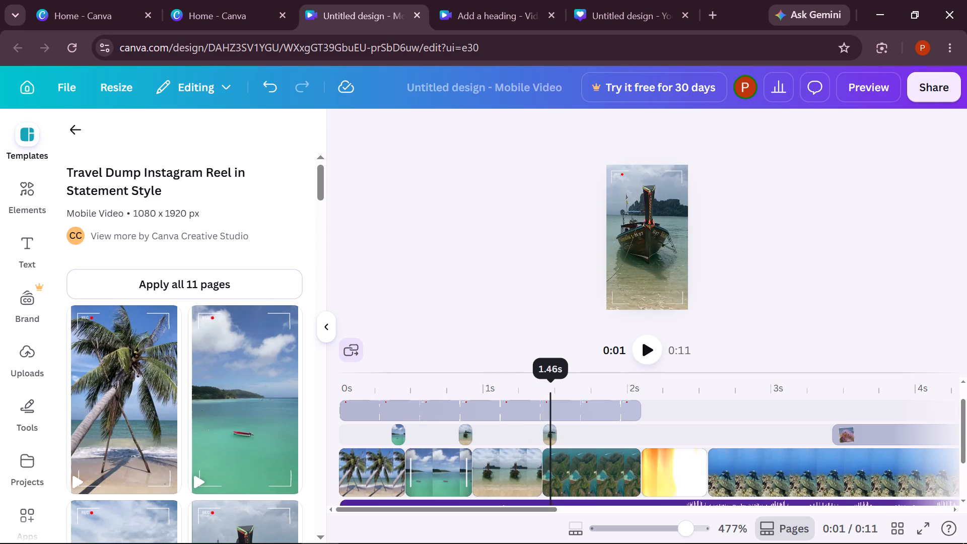
left_click_drag(552, 390, 550, 389)
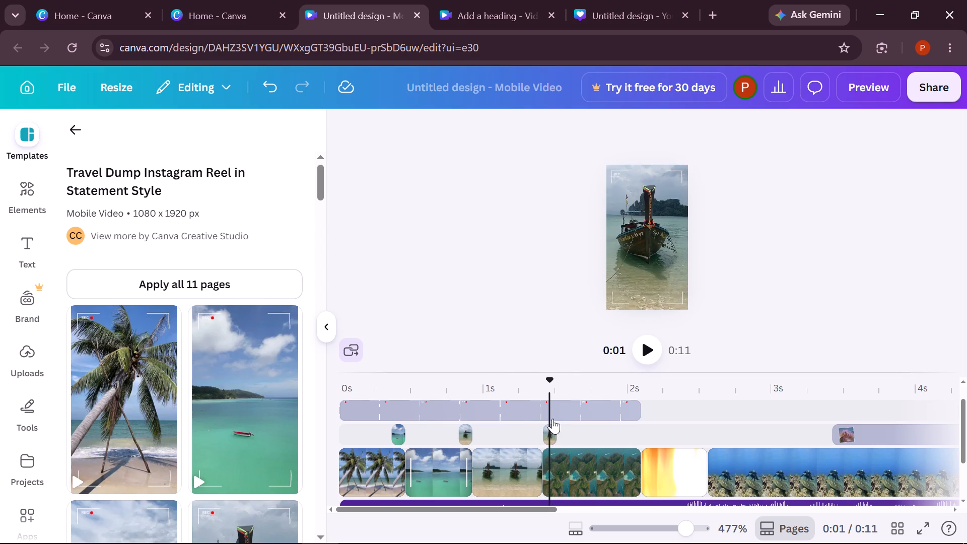
left_click_drag(549, 384, 562, 384)
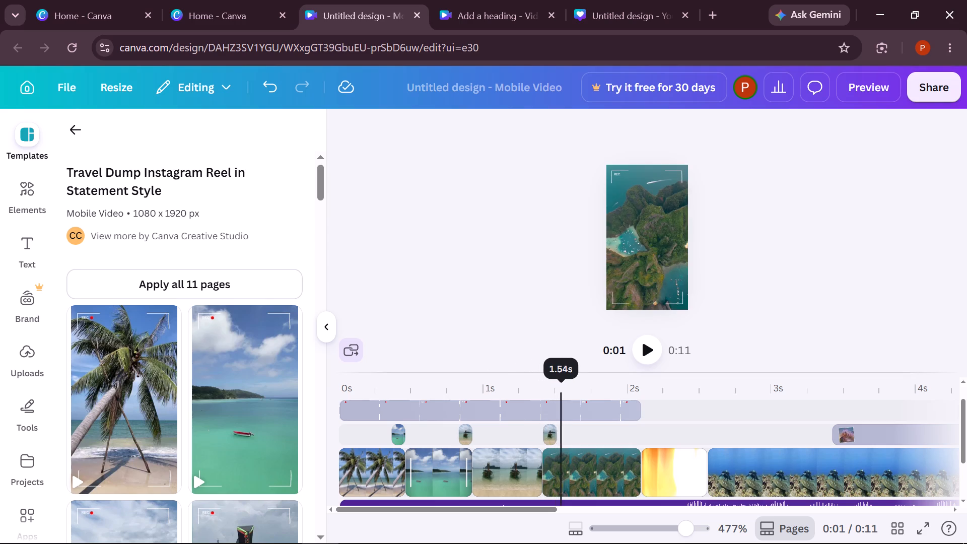
left_click_drag(562, 384, 566, 384)
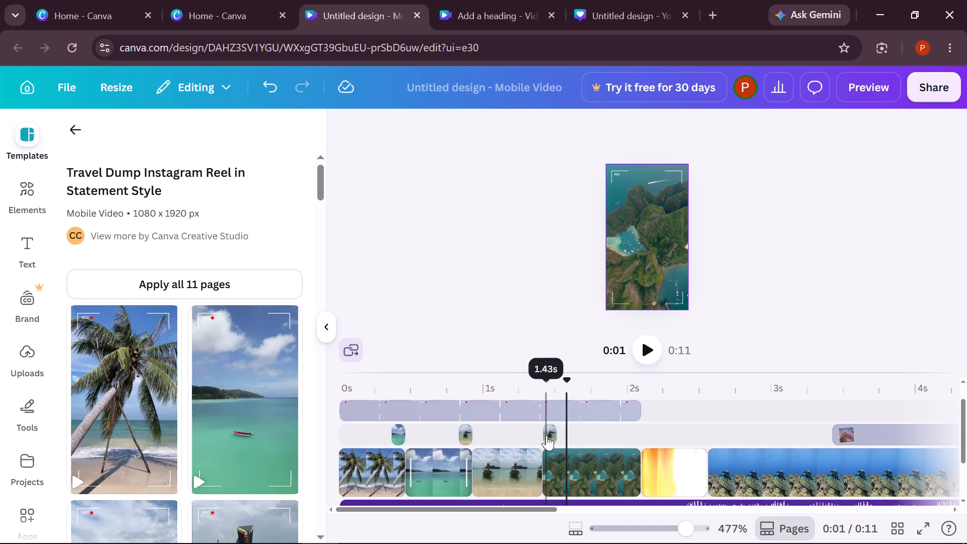
left_click(548, 434)
left_click_drag(548, 434, 543, 436)
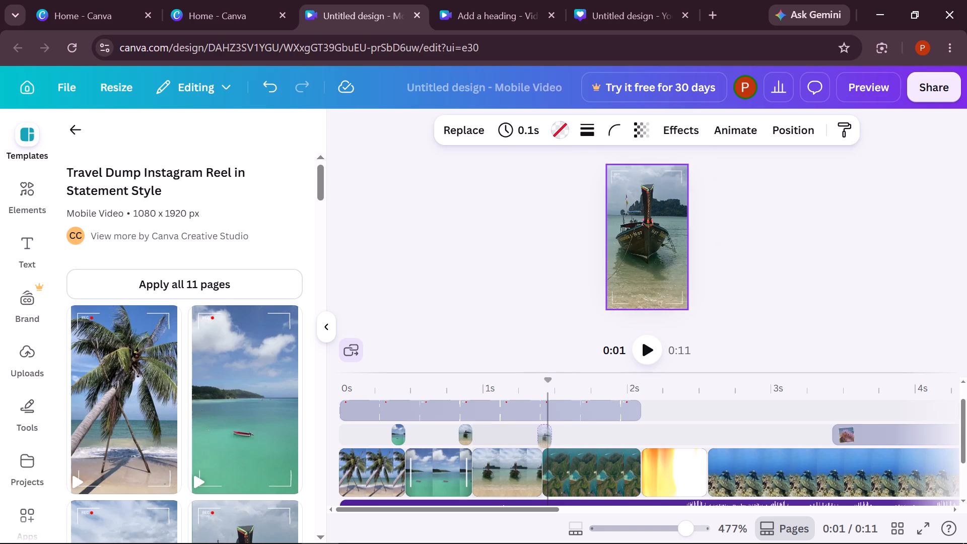
left_click_drag(543, 436, 541, 436)
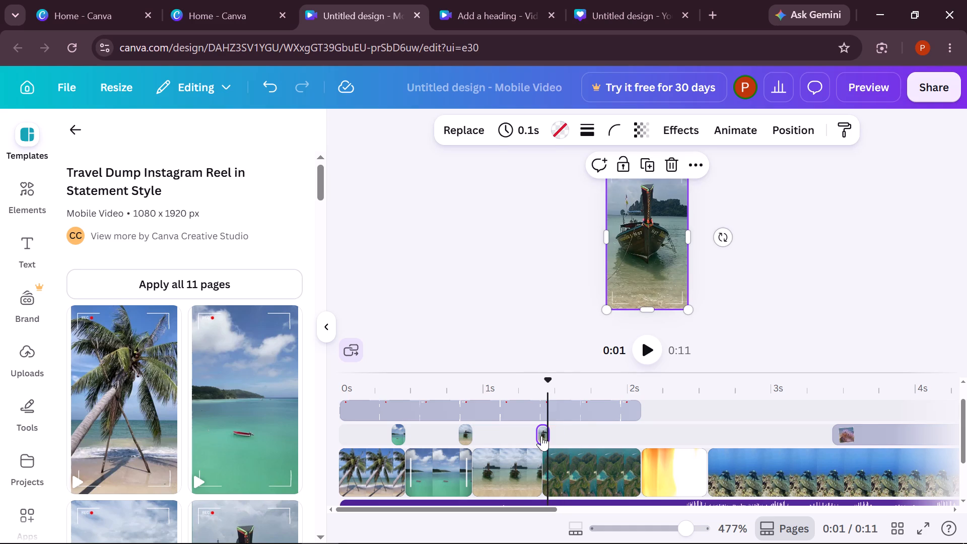
Review the repositioned boat overlay around the cut to the aerial island clip, between about 1.3 and 1.6 s.
left_click(523, 432)
left_click_drag(523, 432, 525, 432)
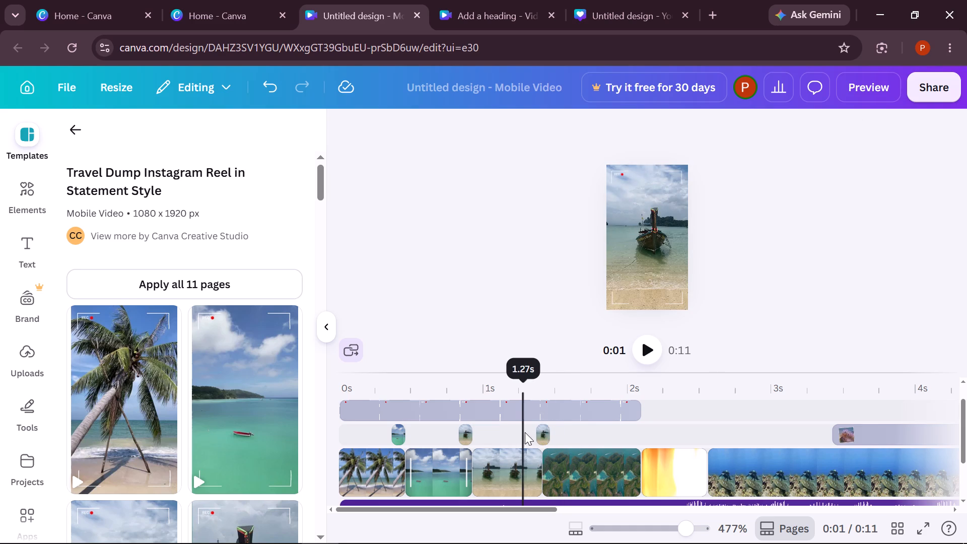
left_click_drag(525, 432, 529, 433)
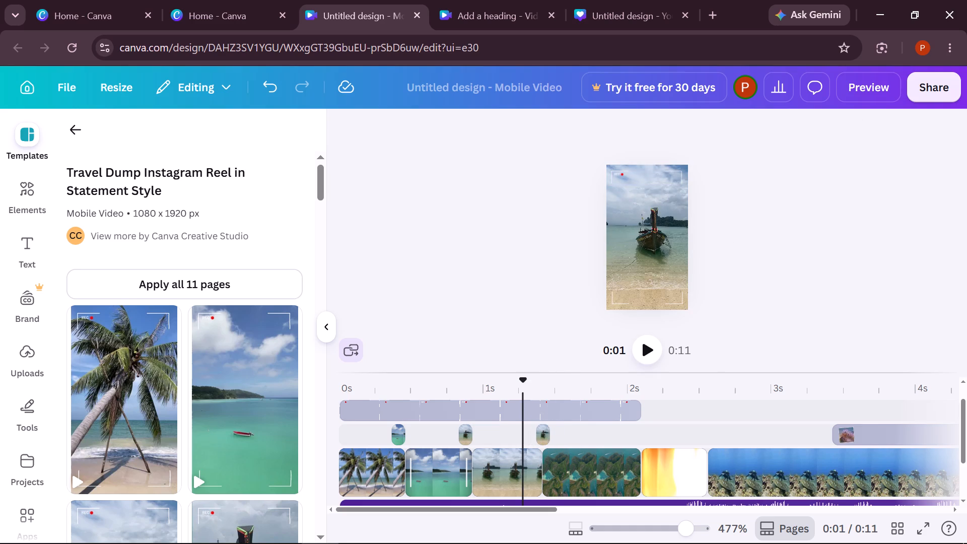
left_click_drag(522, 382, 534, 382)
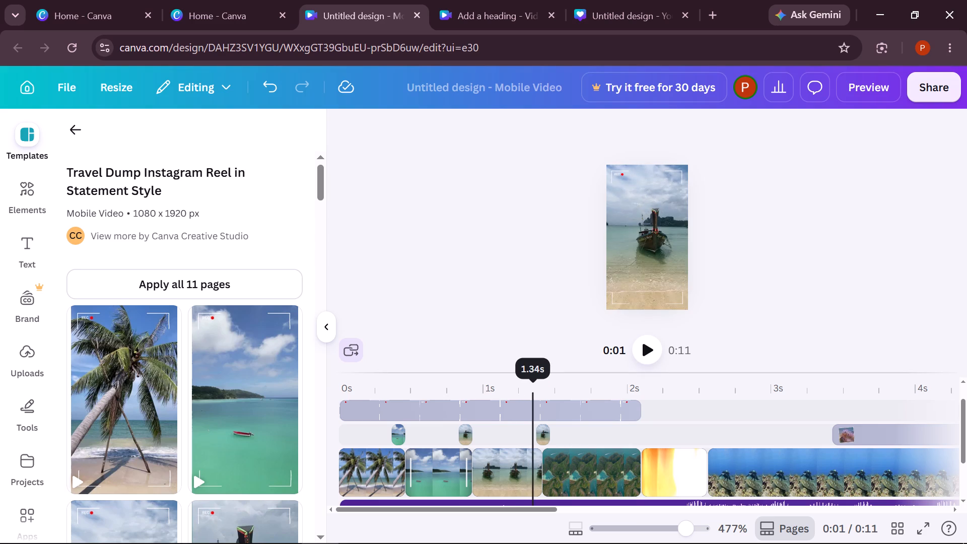
left_click_drag(534, 382, 525, 383)
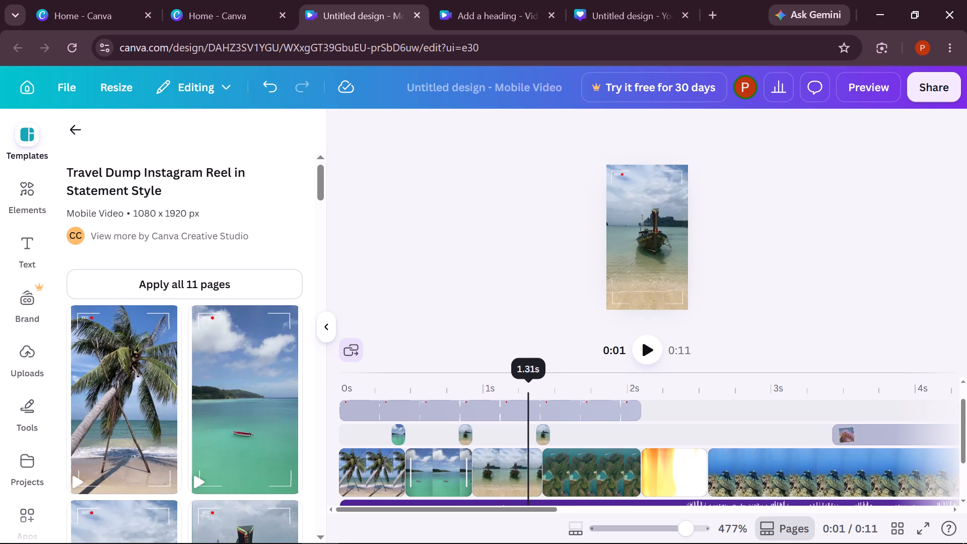
left_click_drag(525, 383, 533, 385)
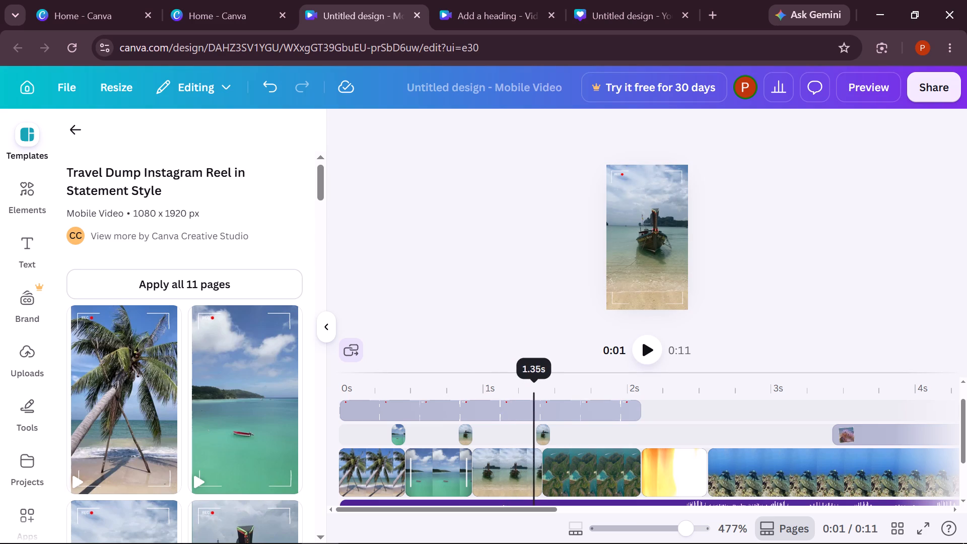
left_click_drag(533, 385, 549, 386)
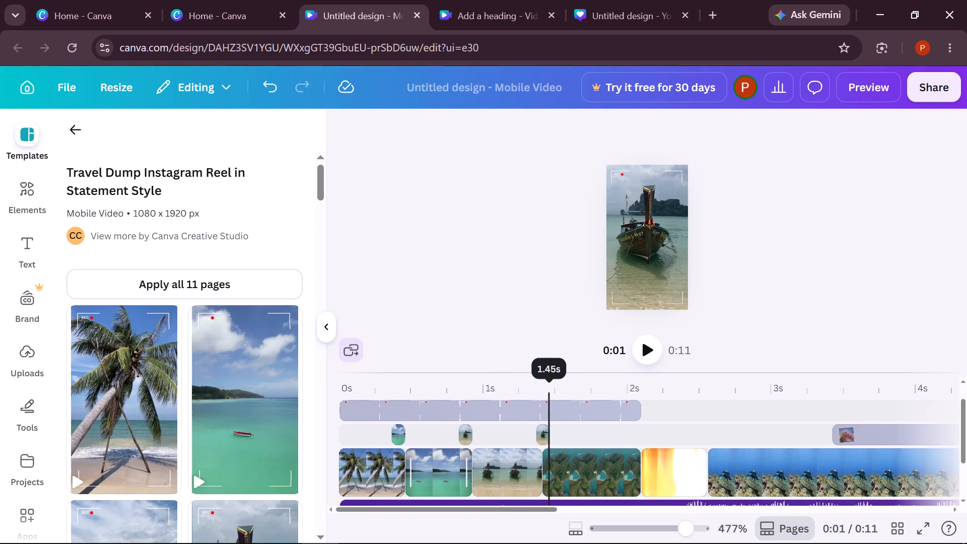
left_click_drag(549, 386, 573, 388)
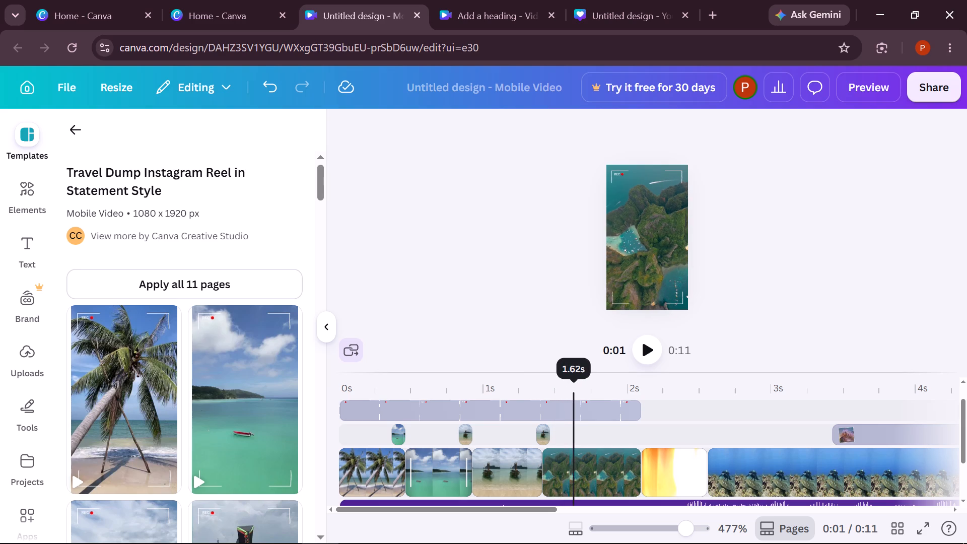
left_click_drag(573, 388, 534, 392)
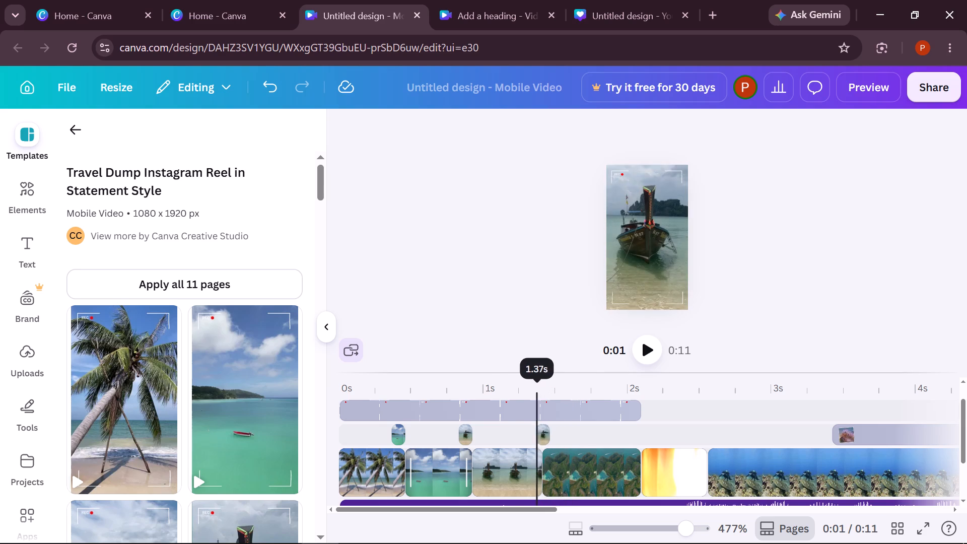
left_click_drag(534, 392, 488, 393)
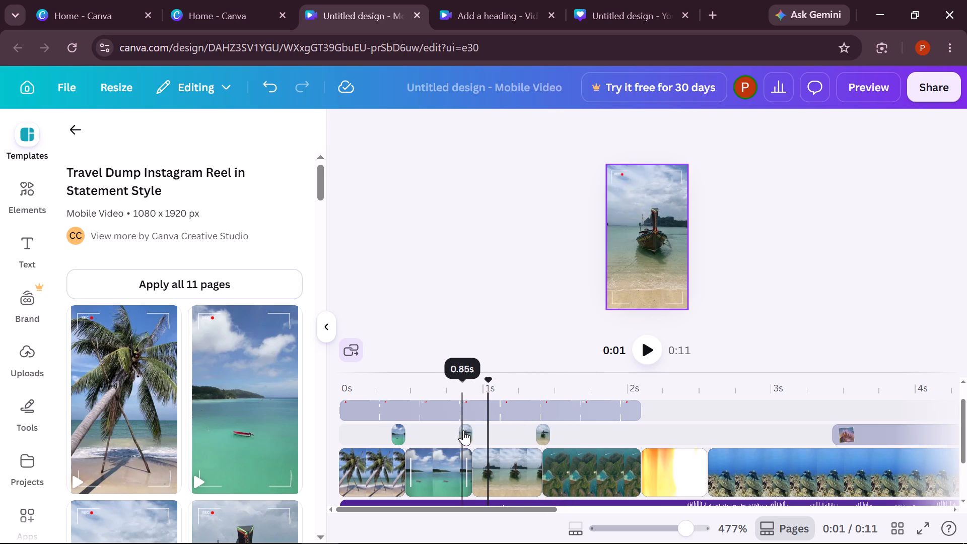
Move the boat image overlay near 0.9 s slightly later, centring it on the cut between the turquoise bay and longtail boat clips.
left_click_drag(463, 431, 470, 431)
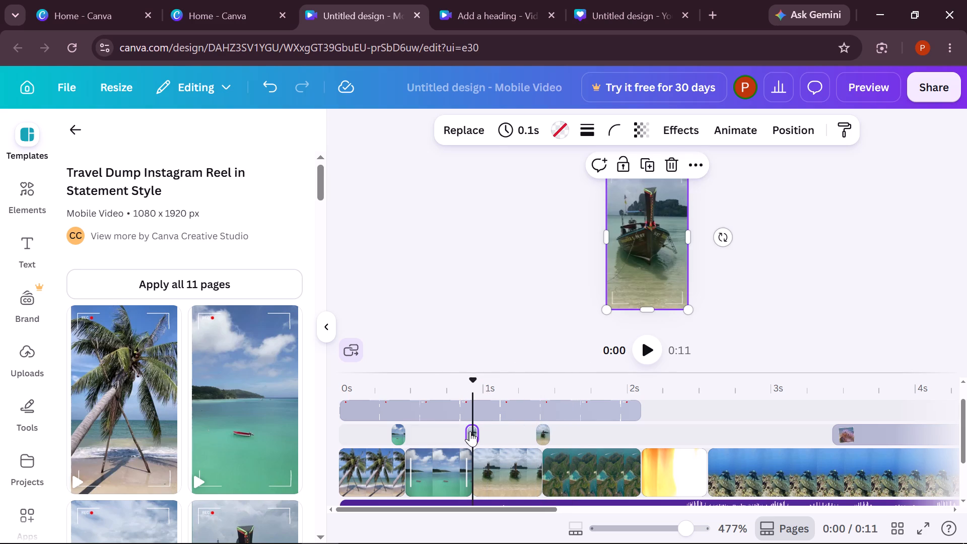
Move the turquoise bay image overlay slightly later, centring it on the cut between the palm tree and bay clips at about 0.5 s.
left_click_drag(398, 436, 405, 436)
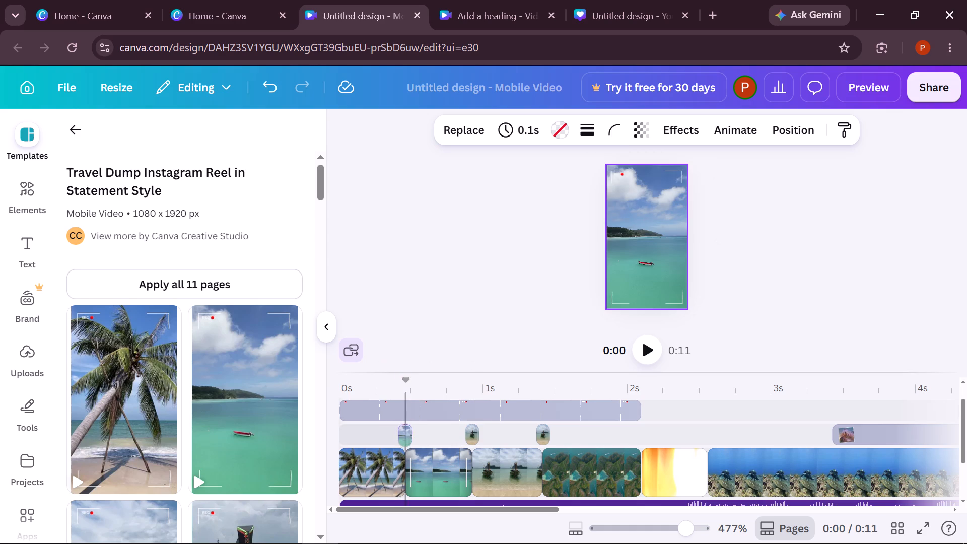
left_click_drag(405, 436, 406, 437)
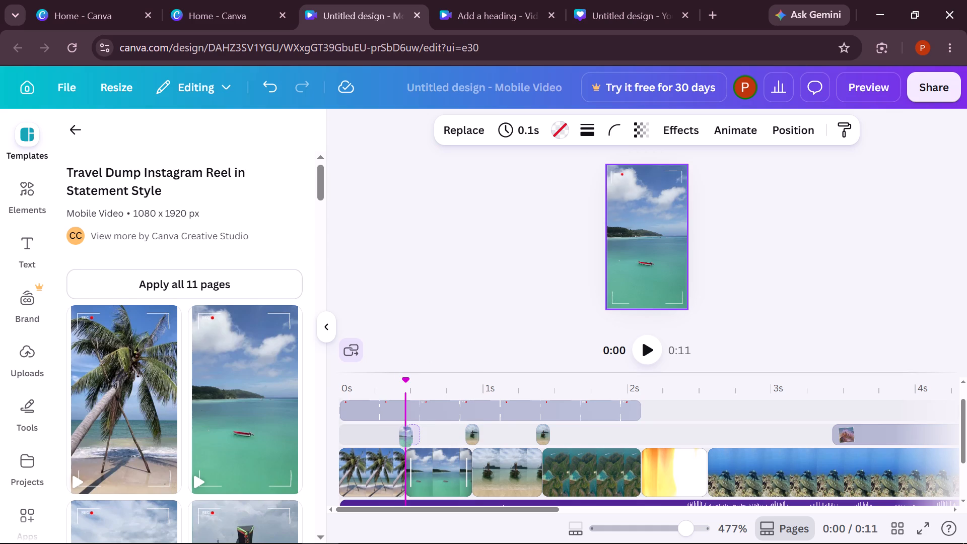
left_click_drag(406, 437, 410, 438)
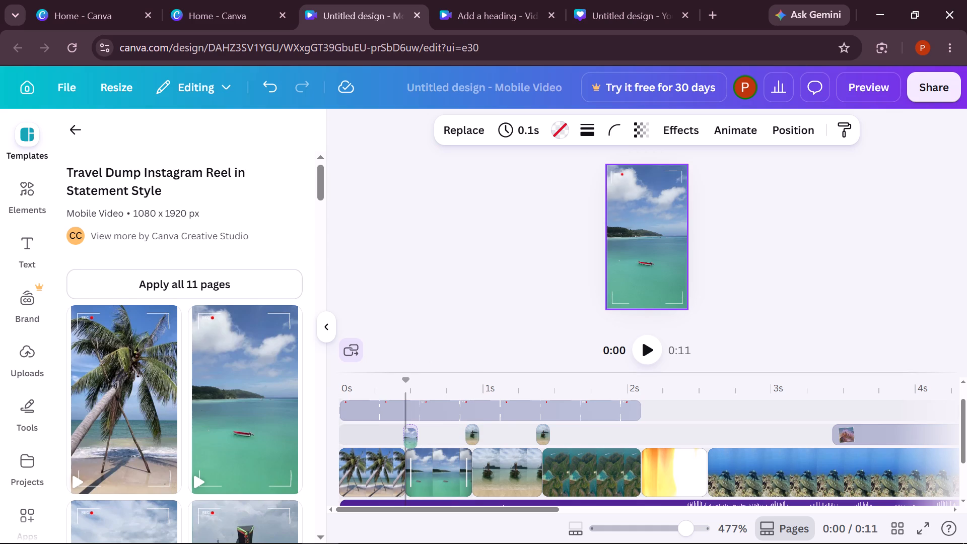
left_click_drag(410, 438, 406, 438)
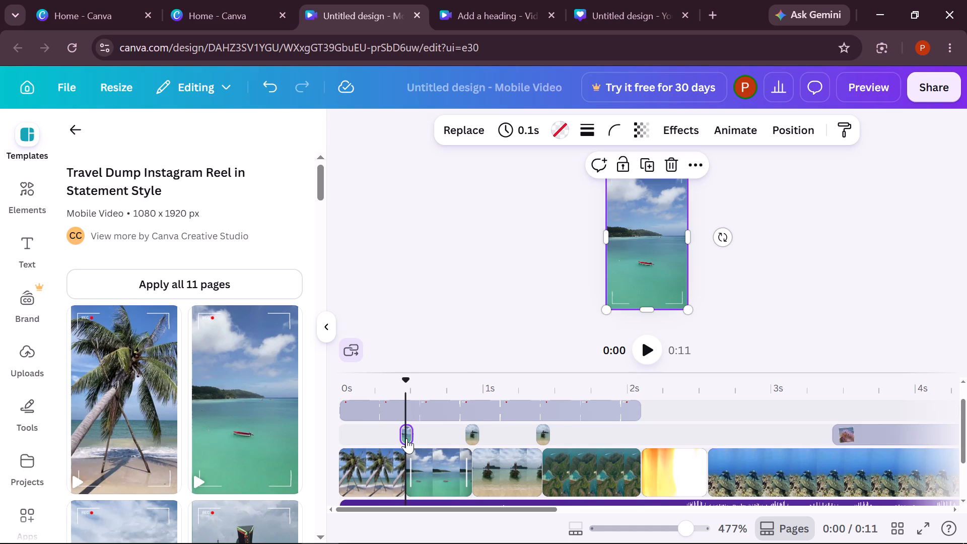
Review the repositioned image overlays and clip cuts between about 0.4 and 2.5 s, through to the orange light-leak clip.
left_click_drag(406, 382, 394, 382)
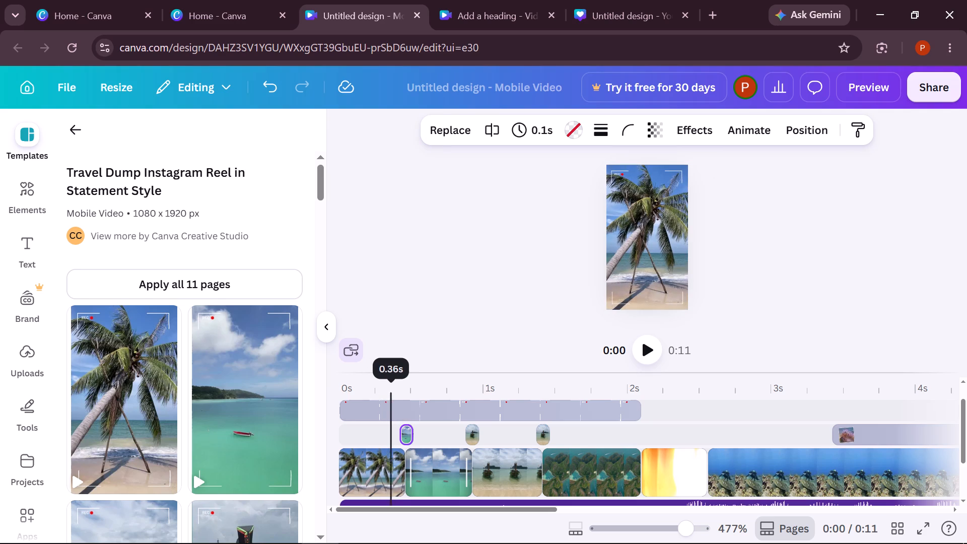
left_click_drag(394, 382, 425, 385)
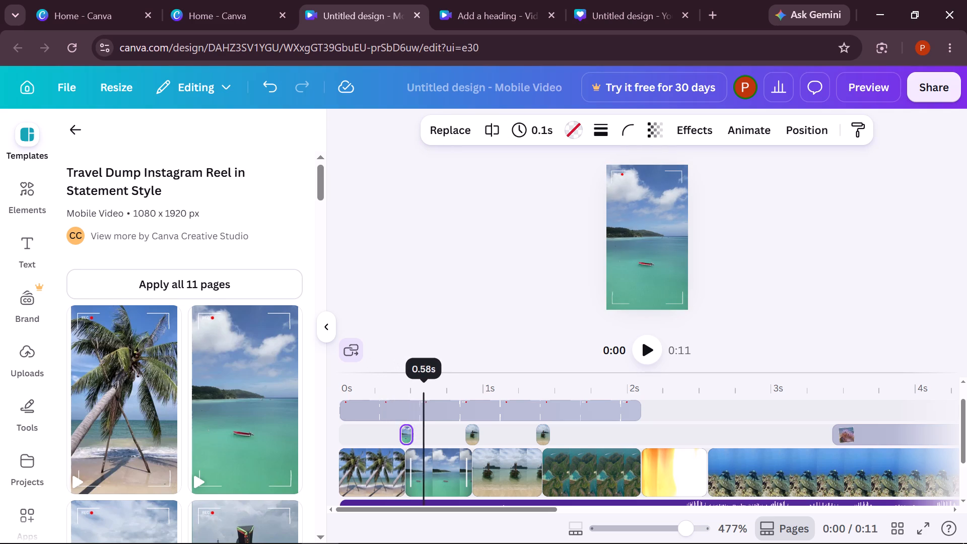
left_click_drag(425, 385, 461, 391)
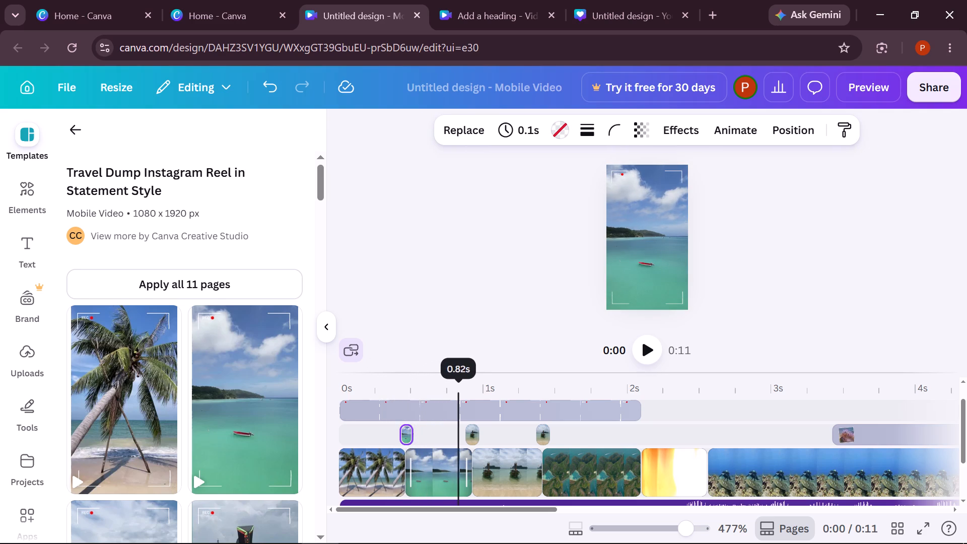
left_click_drag(461, 391, 468, 395)
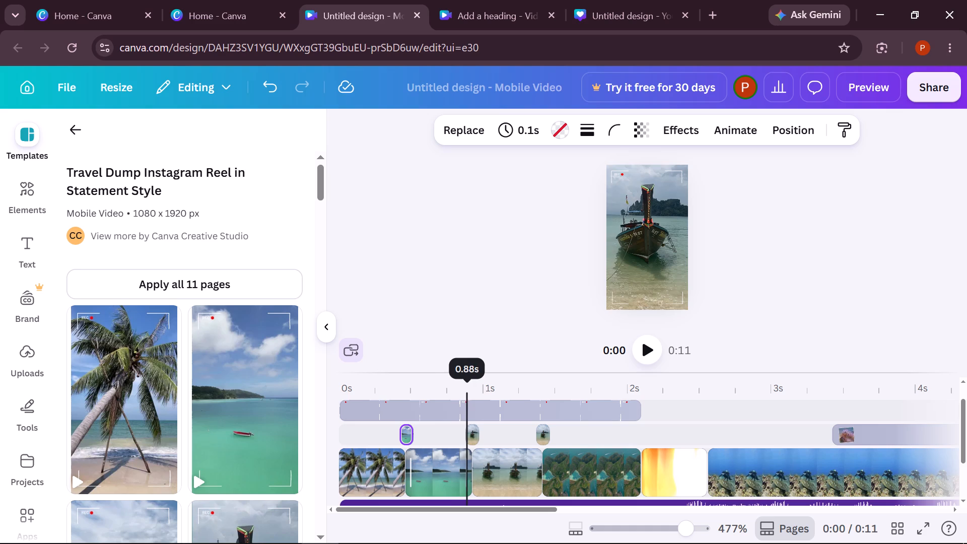
left_click_drag(468, 395, 485, 398)
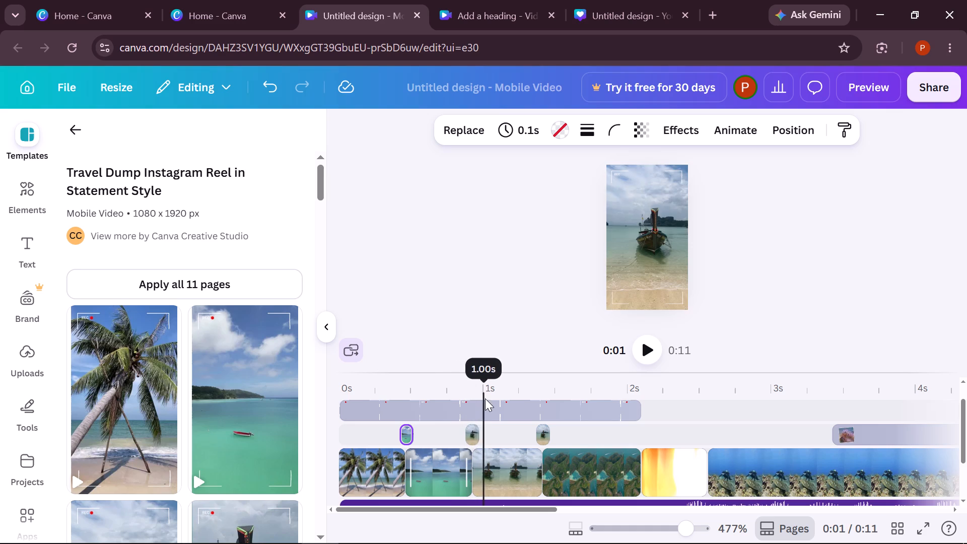
left_click_drag(485, 398, 506, 401)
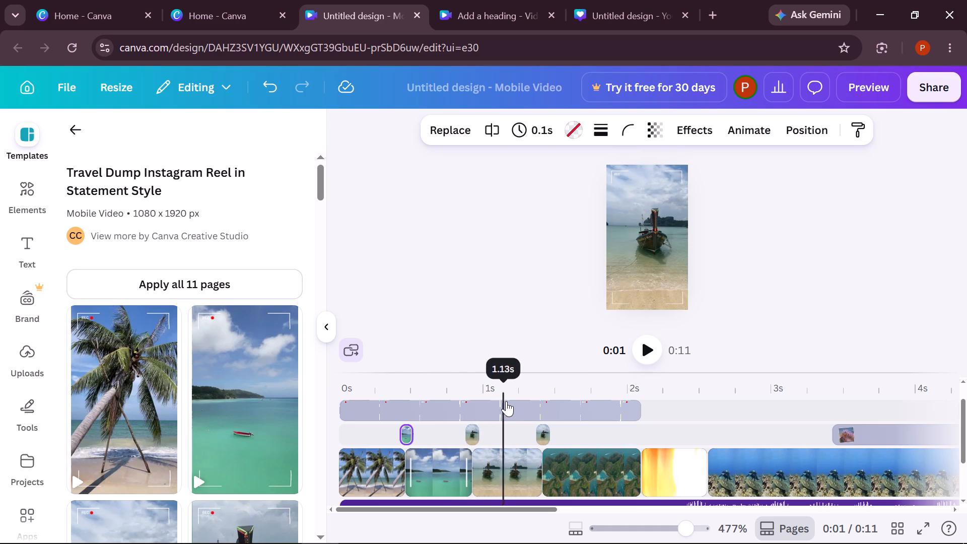
left_click_drag(506, 401, 539, 409)
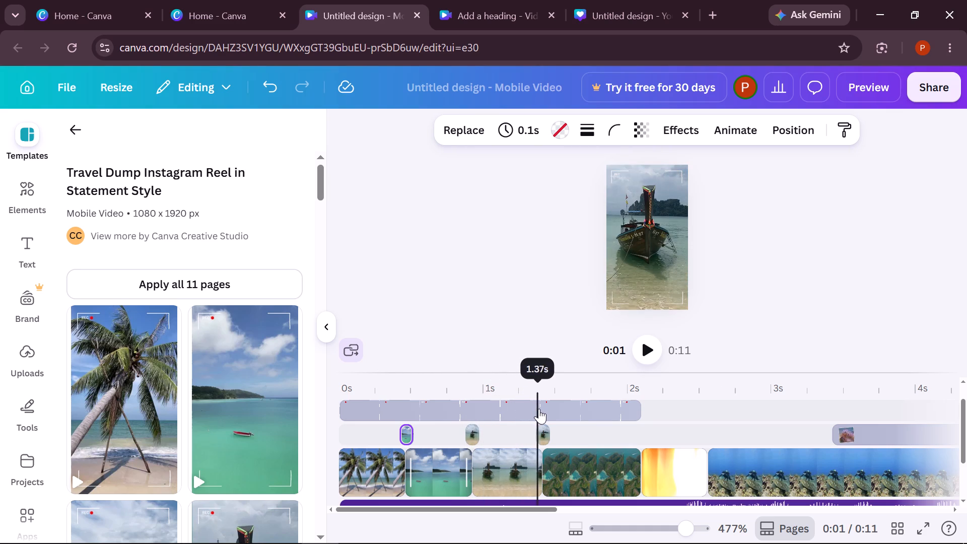
left_click_drag(539, 409, 554, 413)
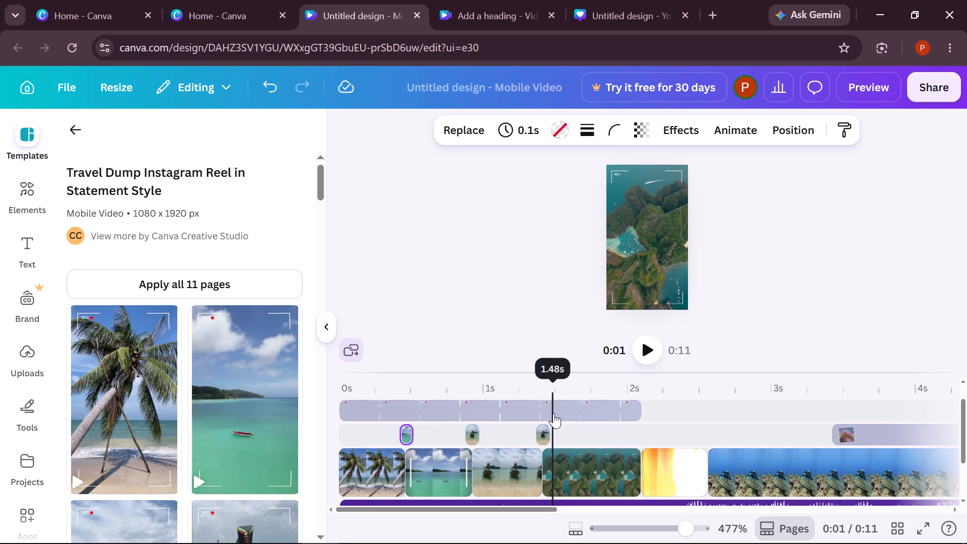
left_click_drag(554, 413, 573, 409)
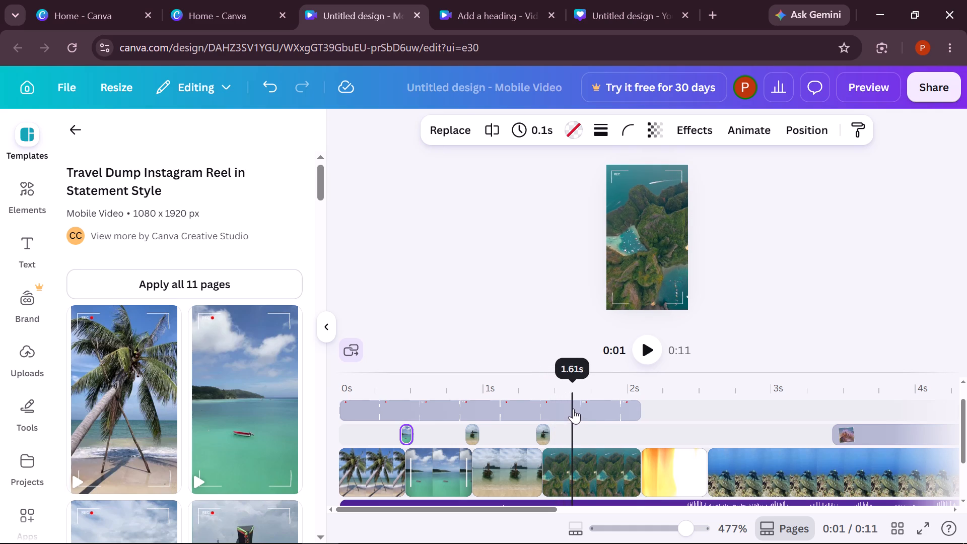
left_click_drag(573, 409, 639, 407)
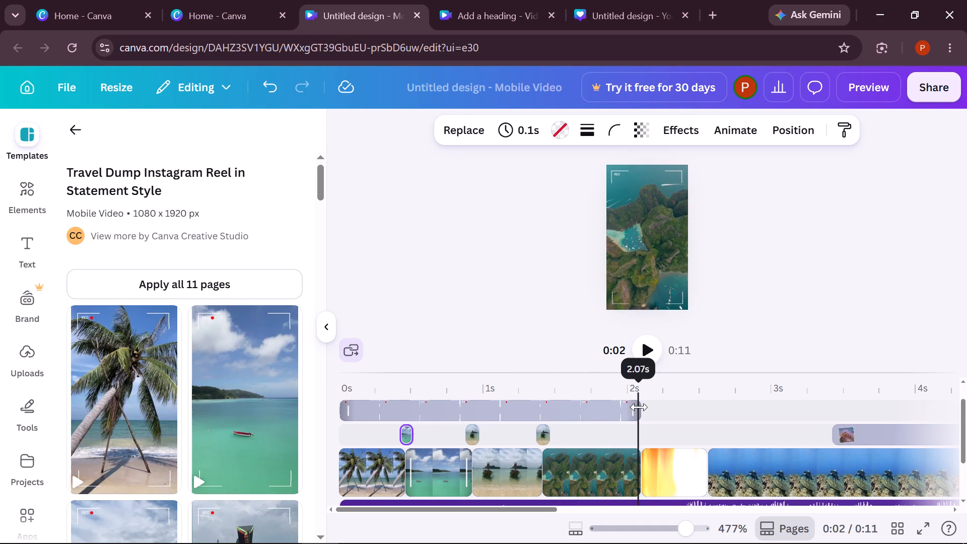
left_click_drag(639, 407, 698, 398)
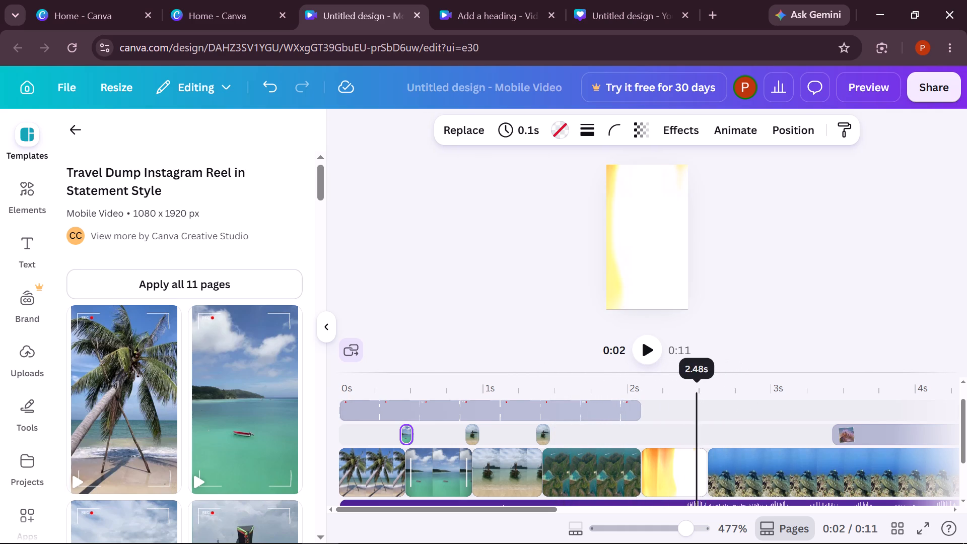
left_click_drag(698, 398, 675, 395)
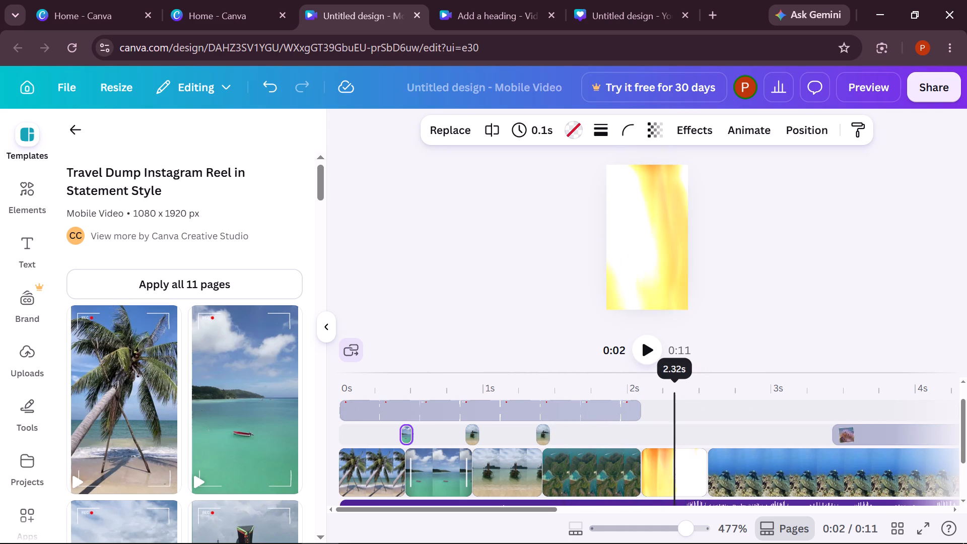
left_click_drag(675, 395, 649, 394)
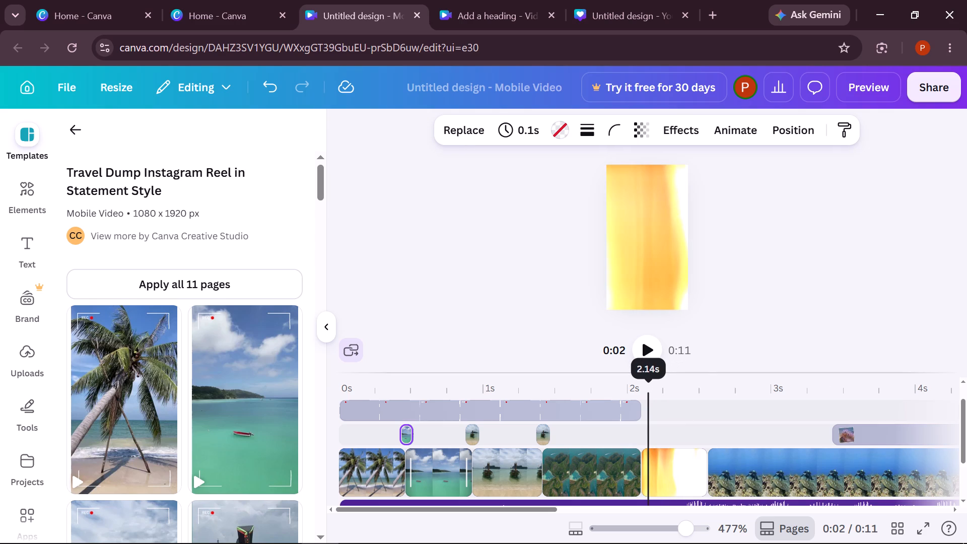
left_click_drag(649, 394, 644, 420)
Trim the end of the orange light-leak clip after the aerial island clip, shortening it to 0.3 s.
scroll(644, 420, "down", 2)
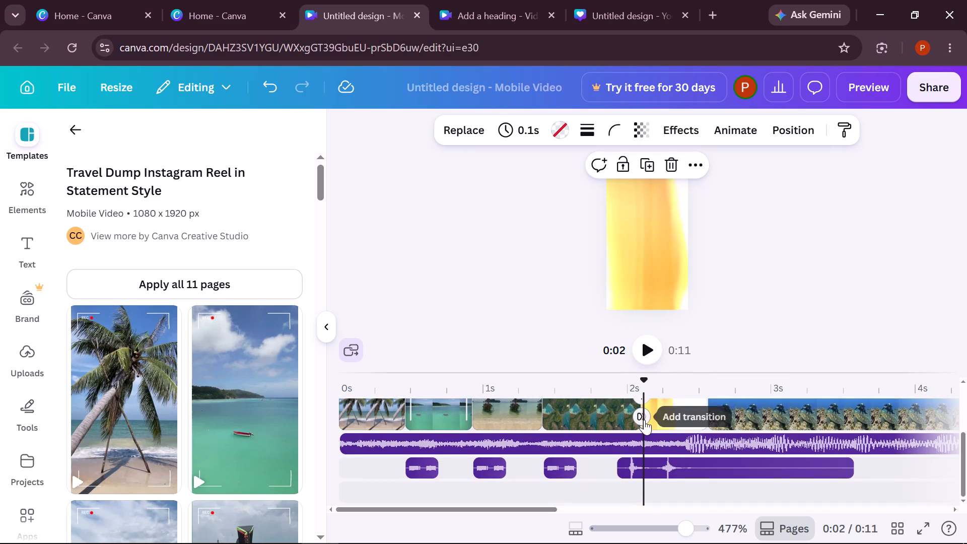
scroll(644, 420, "up", 1)
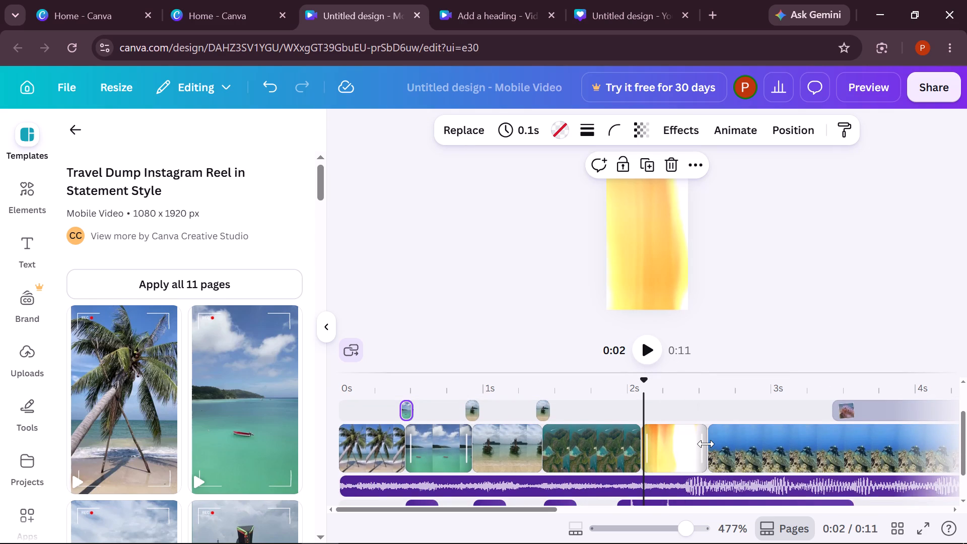
left_click_drag(706, 444, 686, 446)
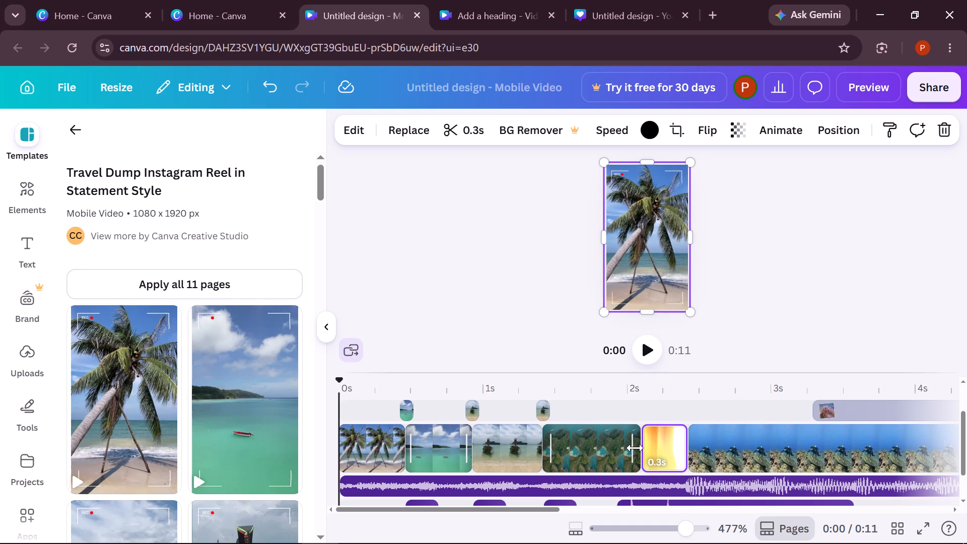
Duplicate the turquoise bay image overlay located at the cut between the palm tree and bay clips.
scroll(585, 456, "down", 1)
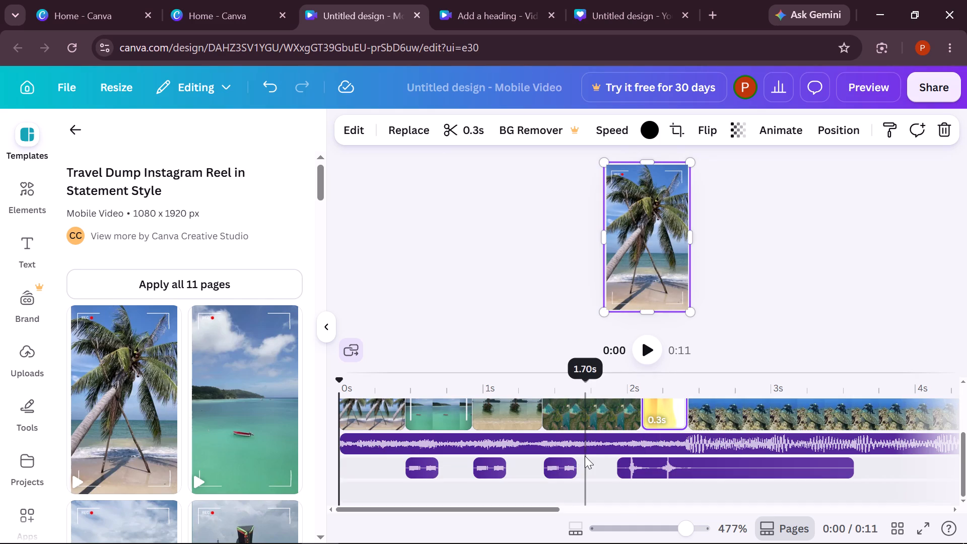
scroll(541, 451, "up", 1)
scroll(541, 451, "right", 1)
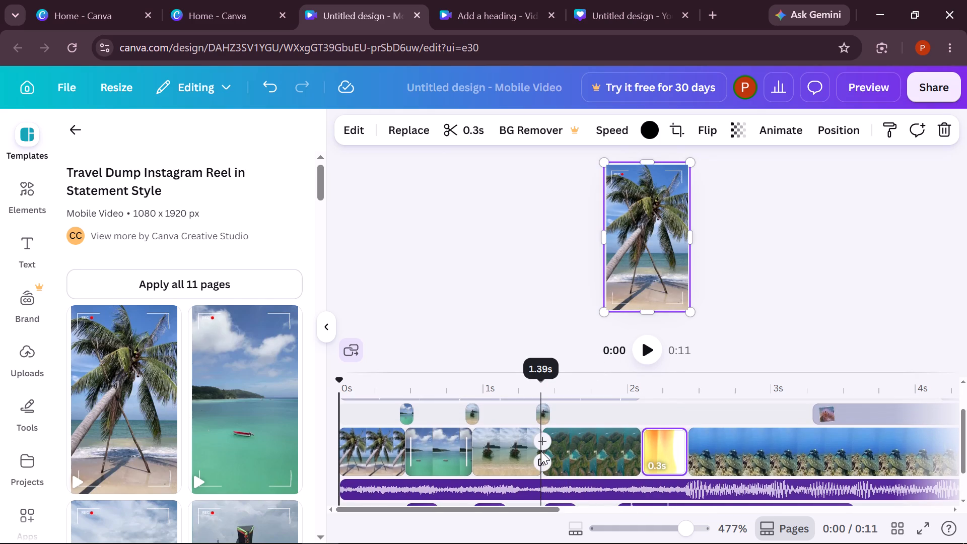
scroll(491, 443, "up", 1)
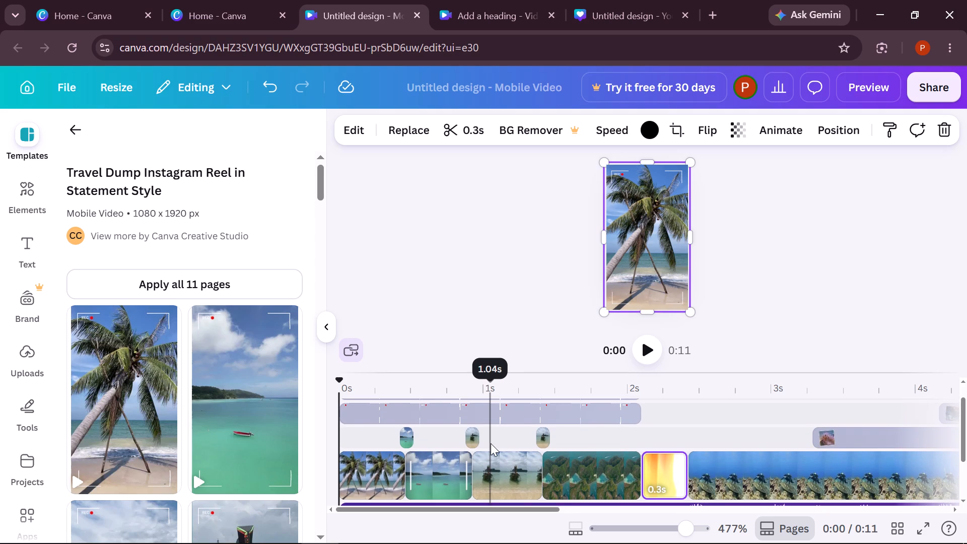
scroll(528, 434, "up", 2)
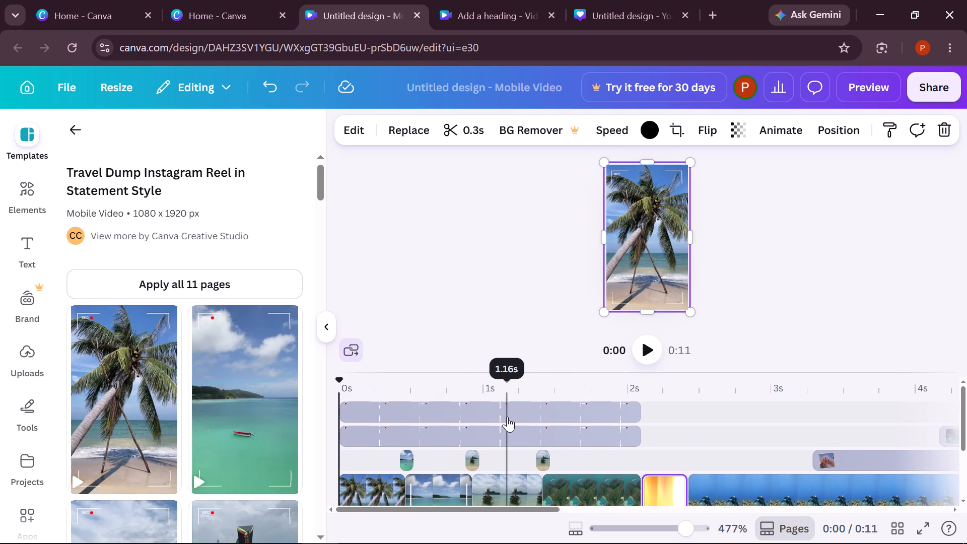
scroll(483, 470, "down", 1)
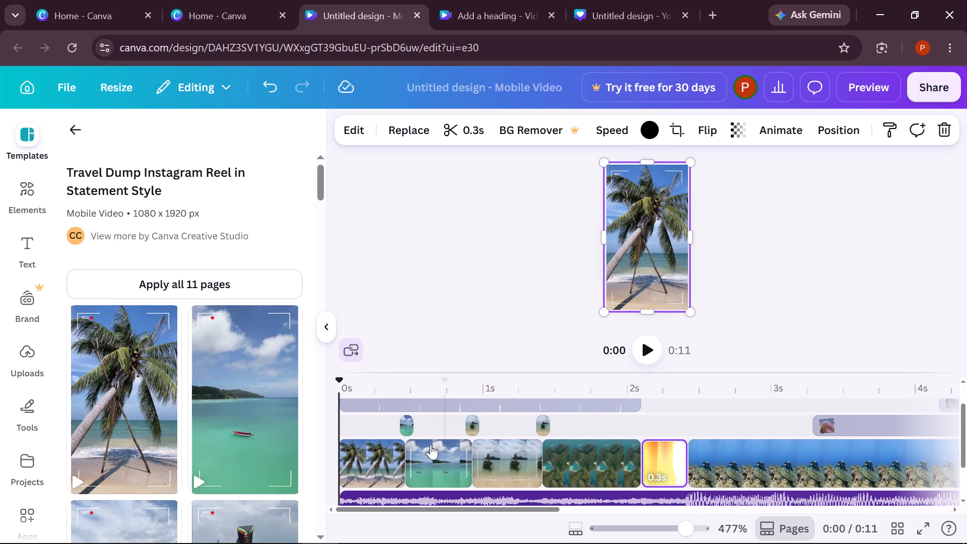
left_click(406, 426)
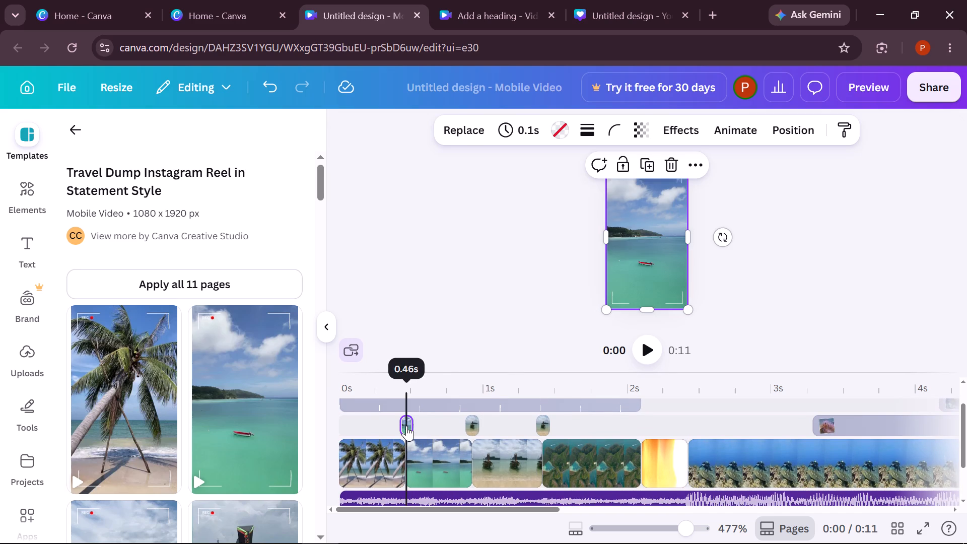
key("ctrl+c")
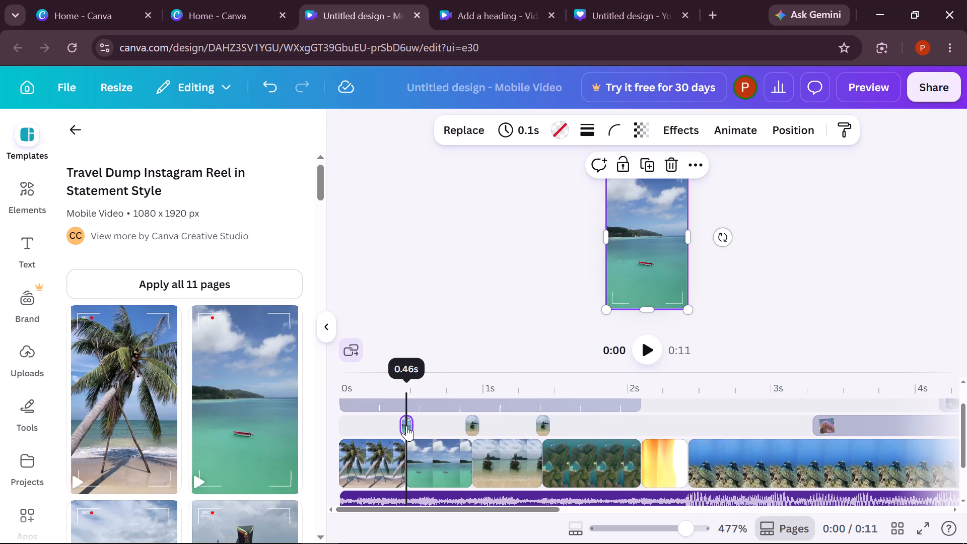
key("ctrl+v")
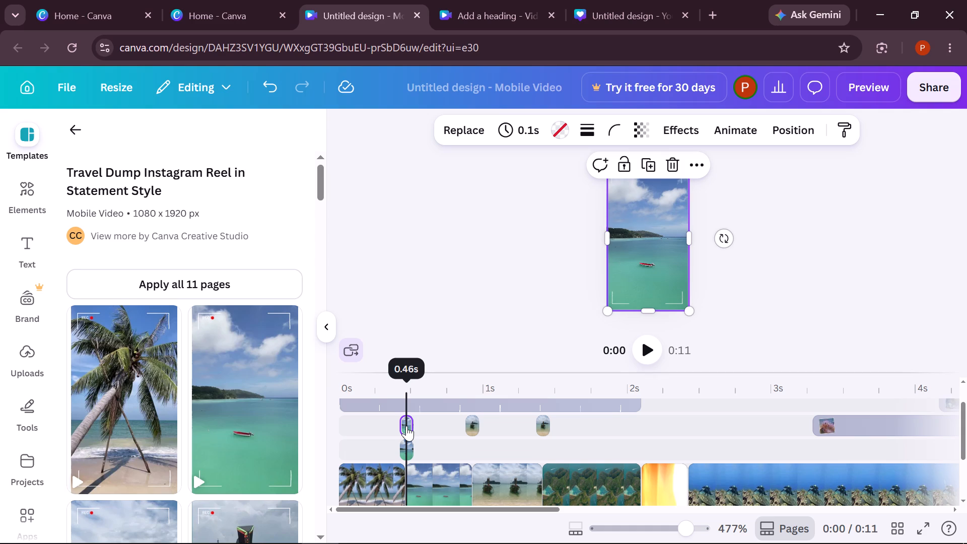
Shift the boat overlay near 0.9 s slightly earlier and place the duplicated bay overlay directly after it, just before 1 s.
left_click_drag(406, 451, 439, 433)
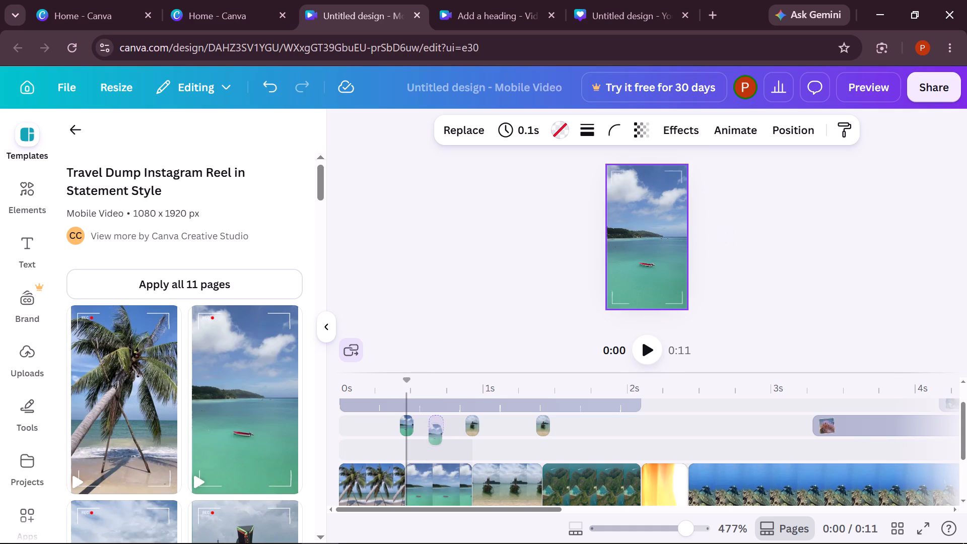
left_click_drag(439, 433, 461, 427)
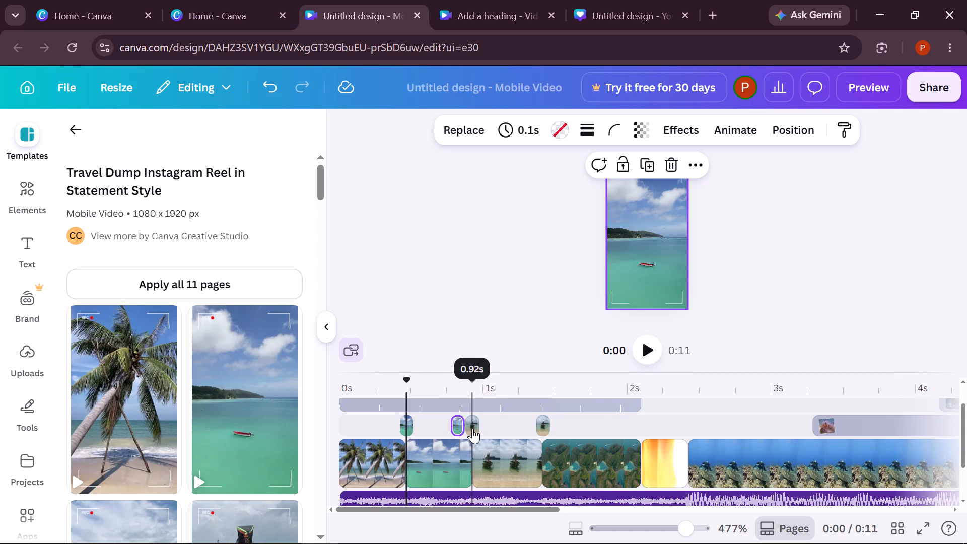
left_click_drag(458, 427, 473, 428)
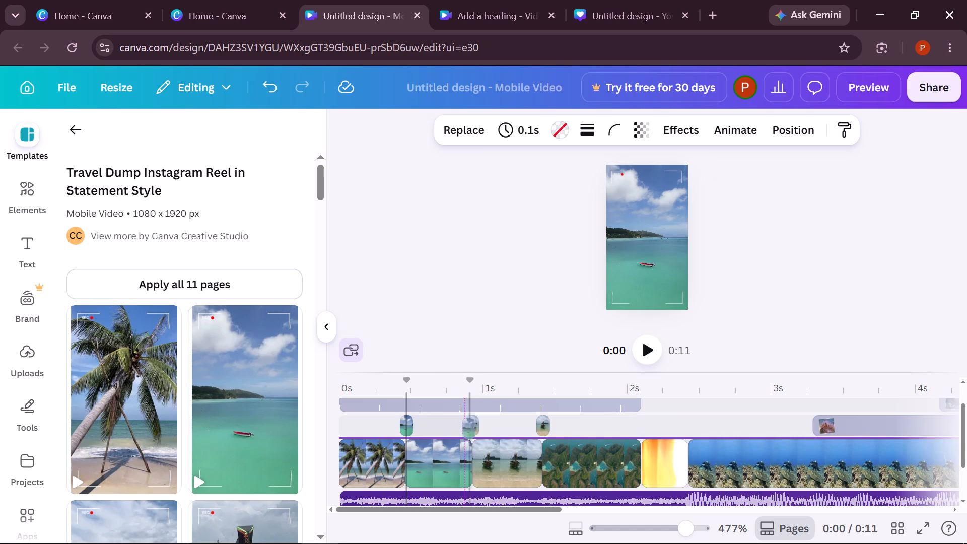
left_click_drag(473, 428, 491, 428)
left_click_drag(475, 428, 467, 429)
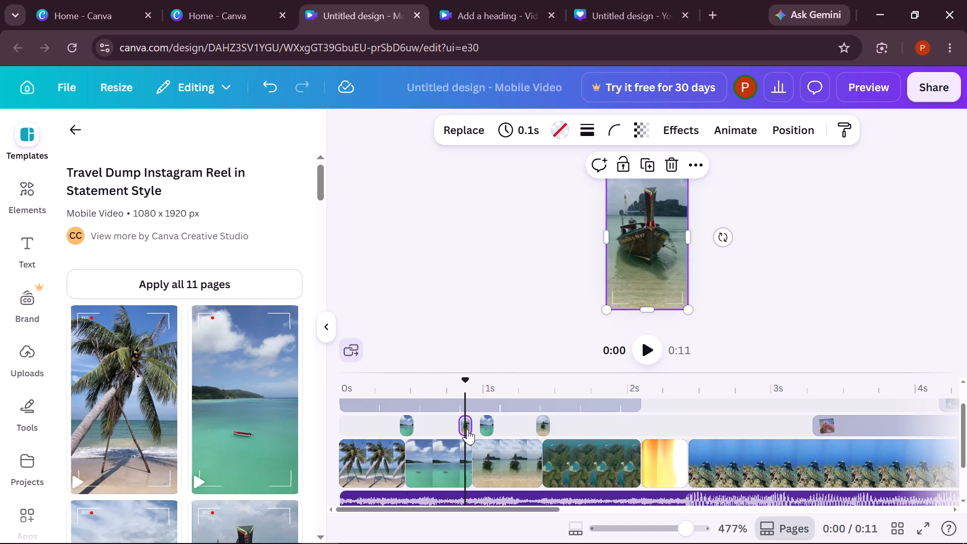
left_click_drag(483, 425, 480, 425)
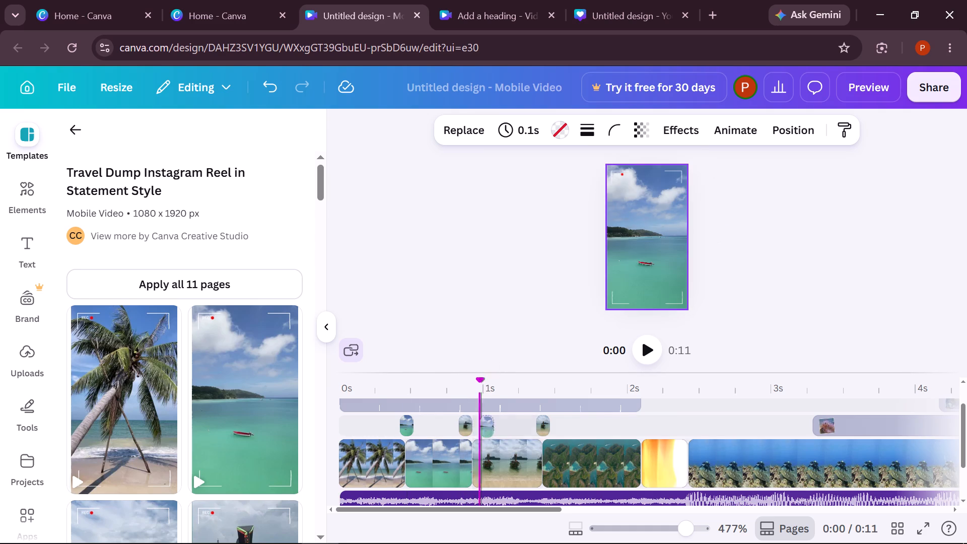
left_click_drag(480, 425, 478, 425)
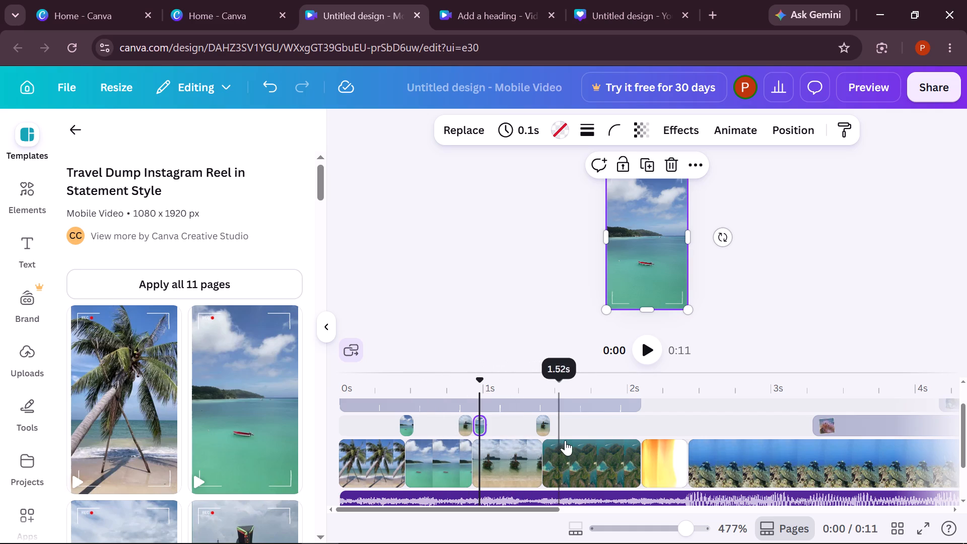
left_click(441, 431)
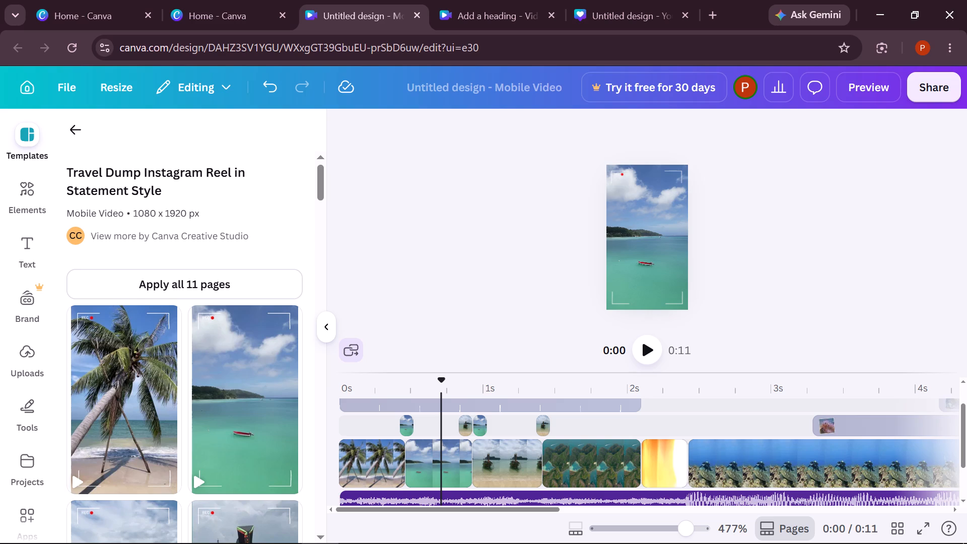
Review the boat and duplicated bay overlays frame by frame between about 0.7 and 1.03 s.
left_click_drag(441, 382, 442, 382)
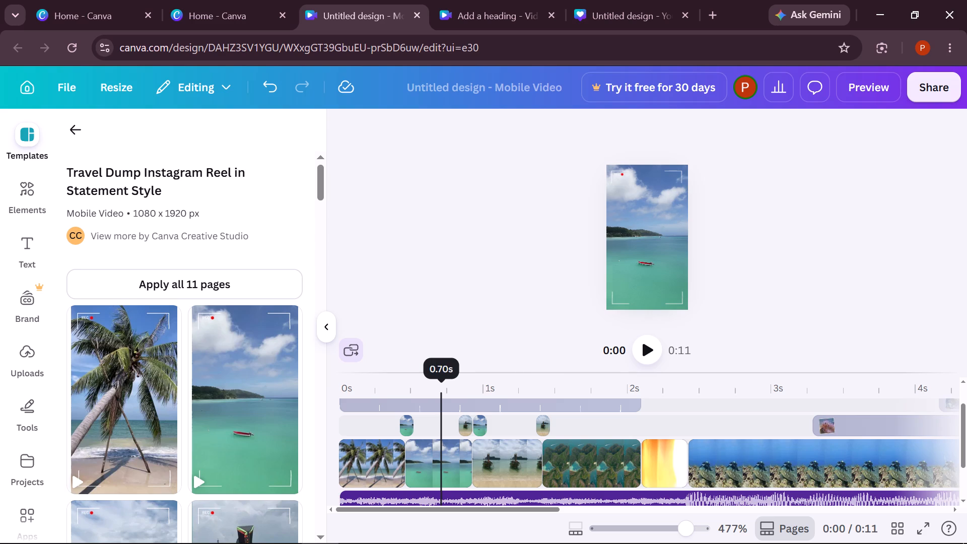
left_click_drag(442, 382, 457, 384)
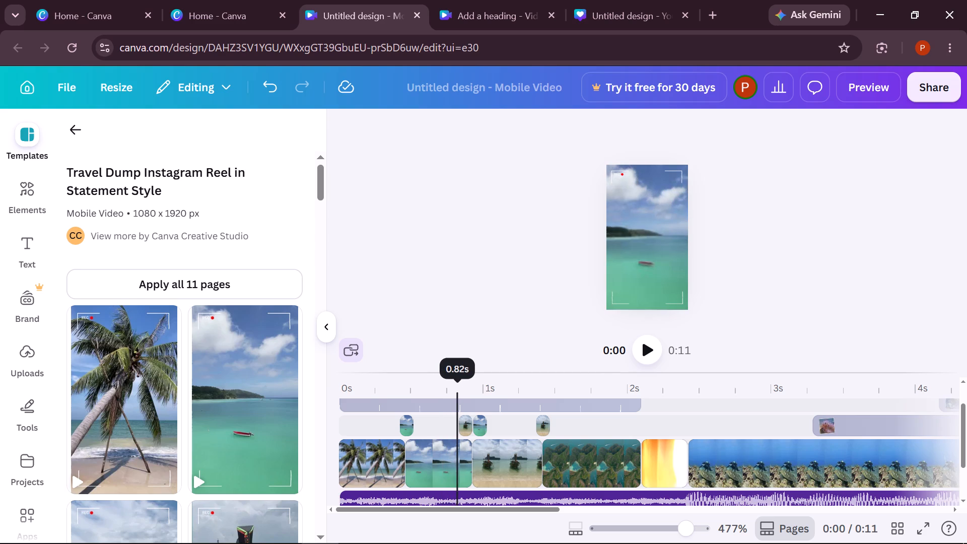
left_click_drag(457, 384, 458, 385)
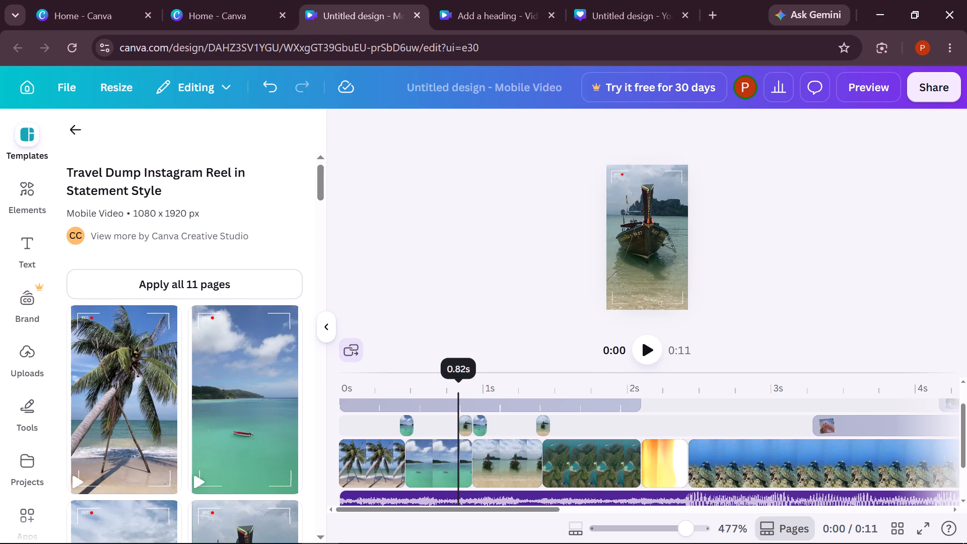
left_click_drag(458, 385, 462, 386)
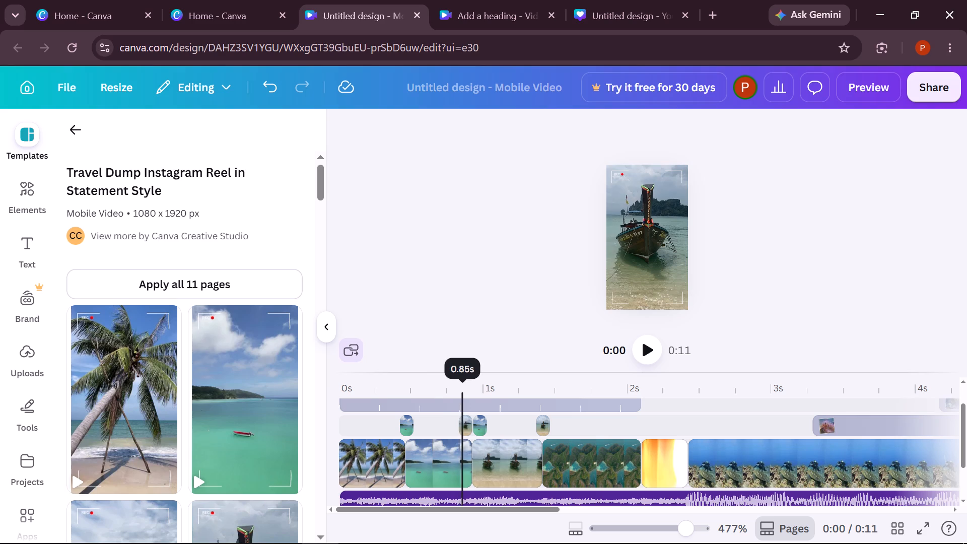
left_click_drag(462, 386, 476, 391)
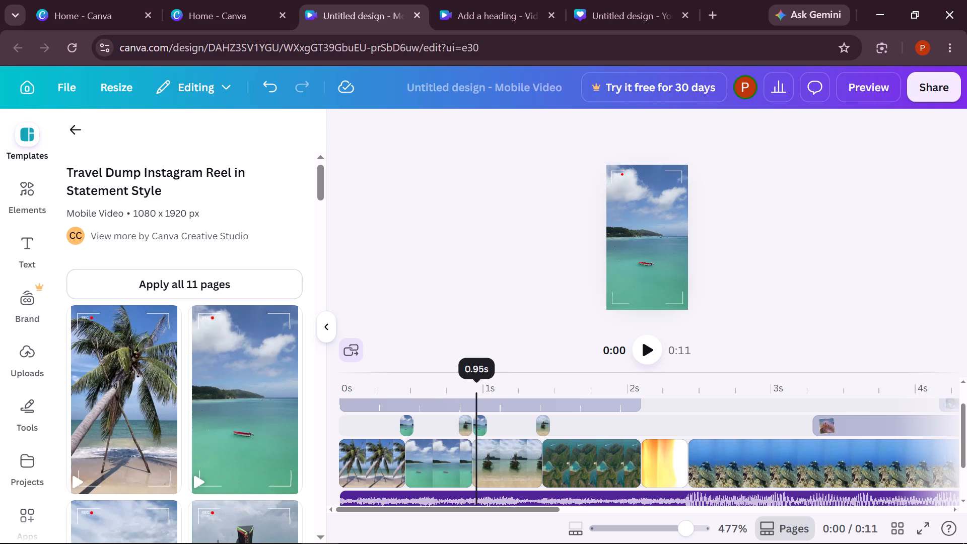
left_click_drag(476, 391, 489, 395)
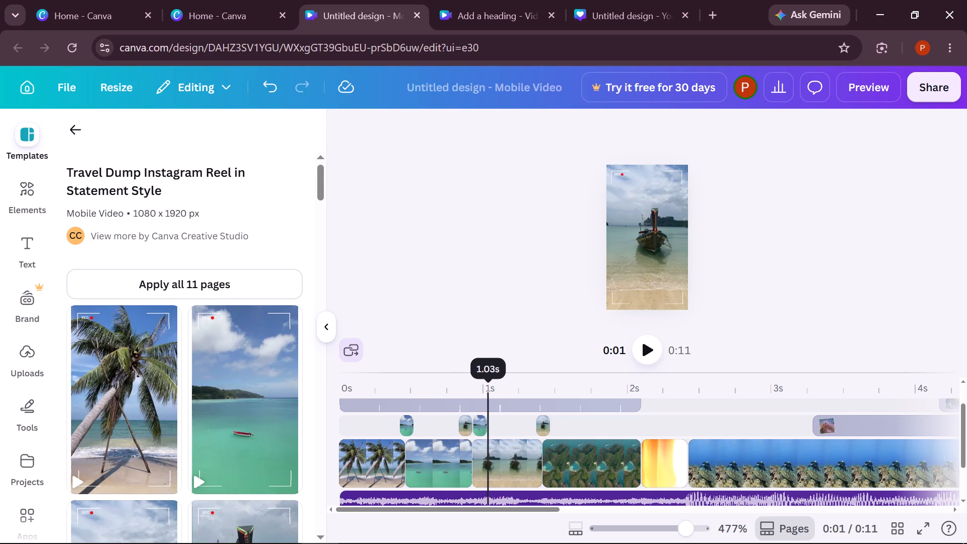
left_click_drag(489, 395, 440, 399)
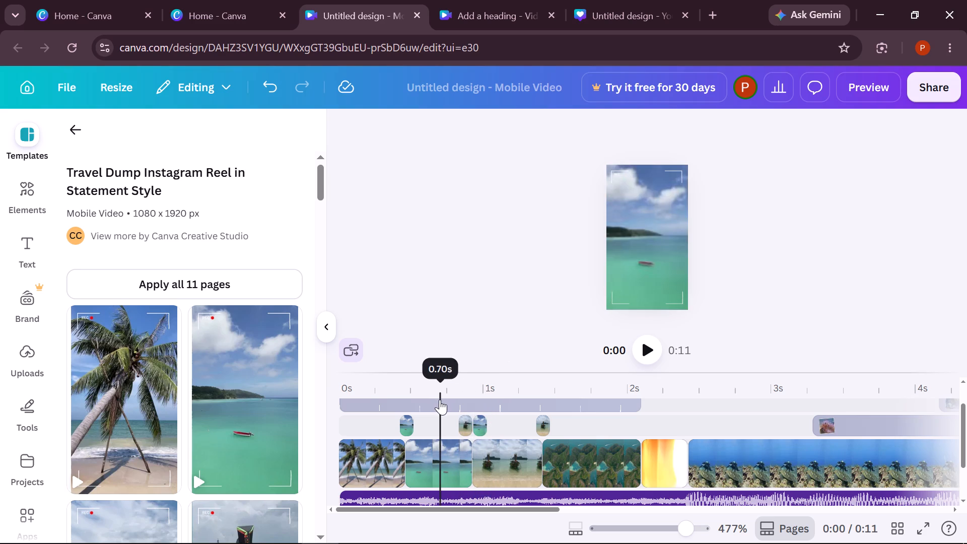
left_click_drag(440, 399, 463, 400)
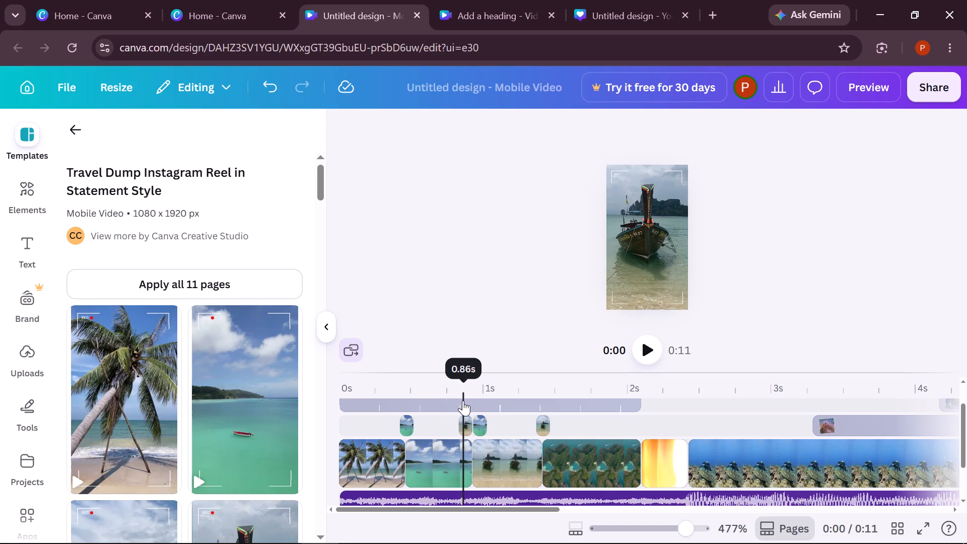
left_click_drag(463, 400, 483, 397)
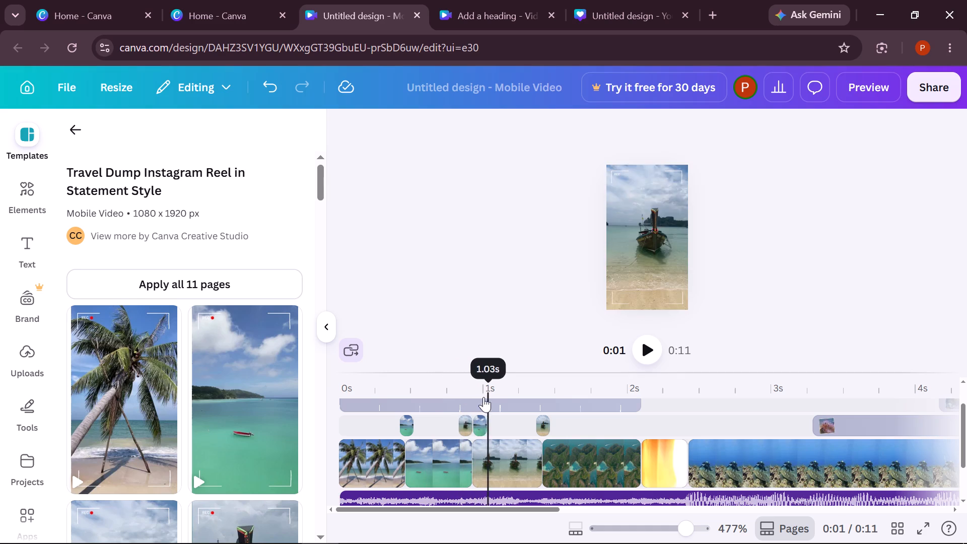
left_click_drag(483, 397, 431, 385)
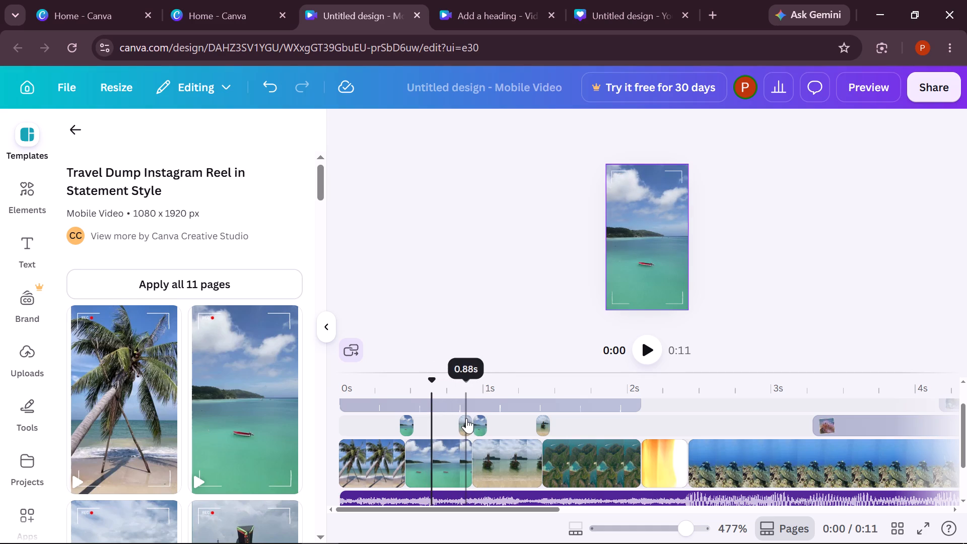
Crop the boat overlay near 0.9 s from its left edge to about 564 px wide, covering the right half of the frame.
left_click(466, 422)
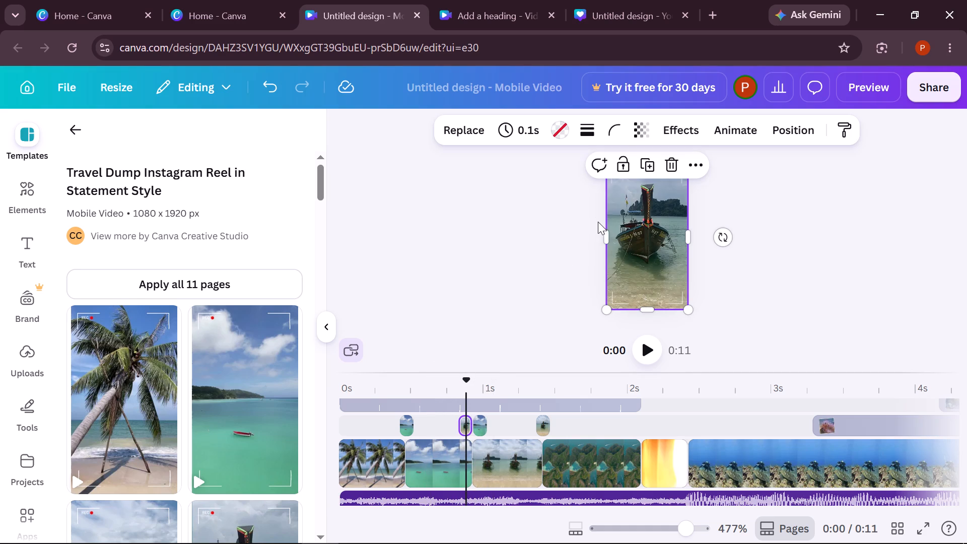
left_click_drag(607, 235, 638, 237)
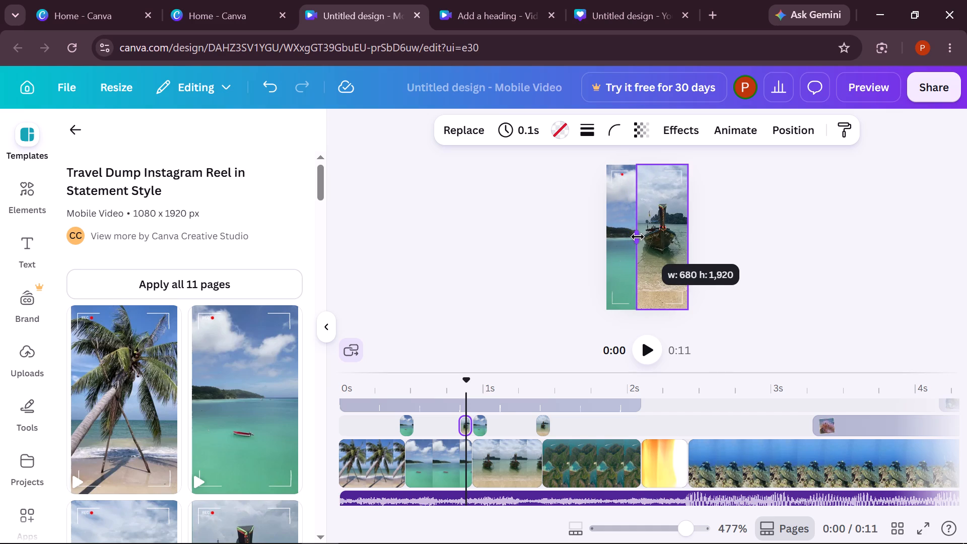
left_click_drag(638, 237, 642, 238)
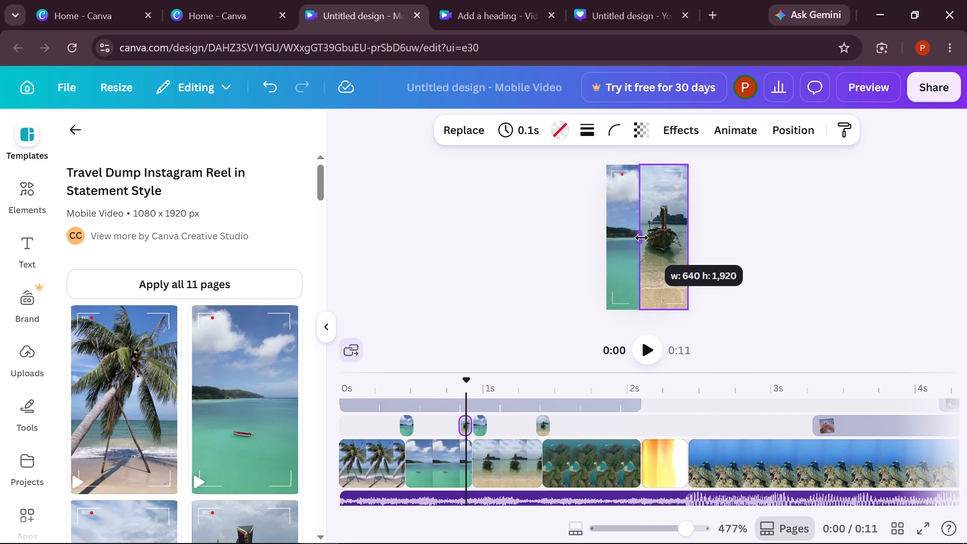
left_click_drag(642, 238, 644, 239)
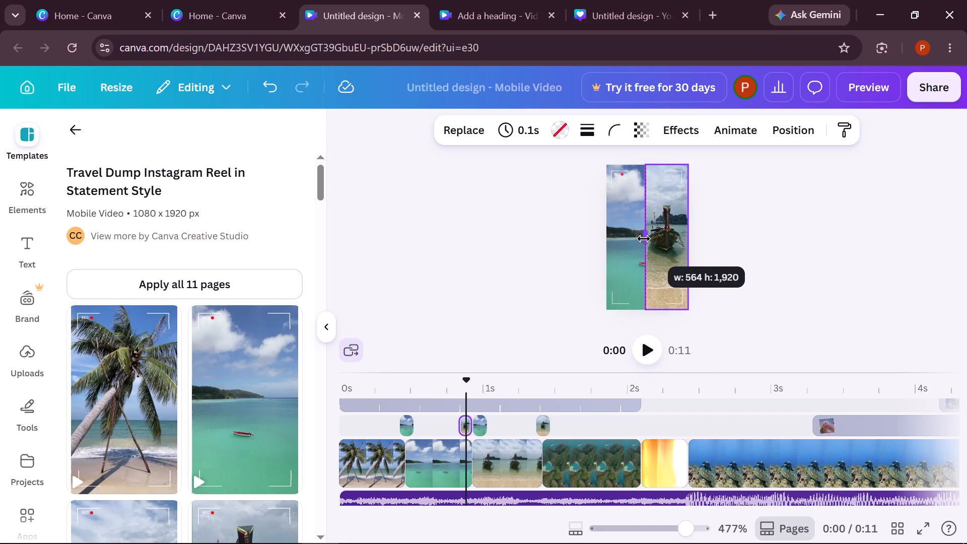
left_click_drag(644, 239, 644, 239)
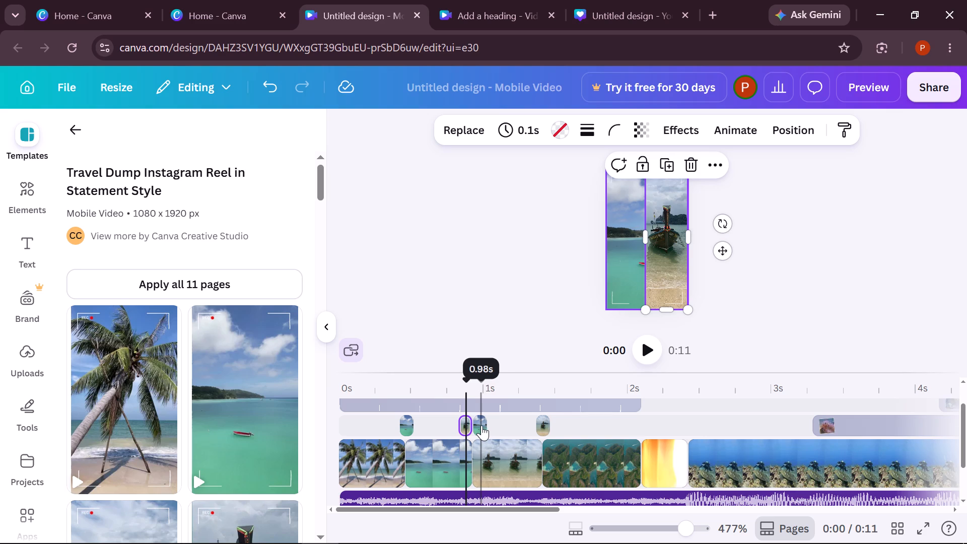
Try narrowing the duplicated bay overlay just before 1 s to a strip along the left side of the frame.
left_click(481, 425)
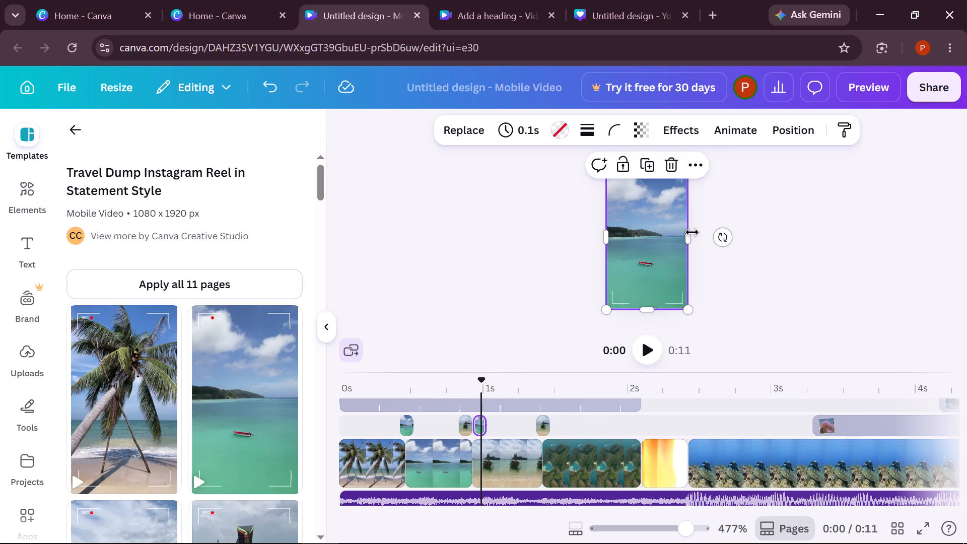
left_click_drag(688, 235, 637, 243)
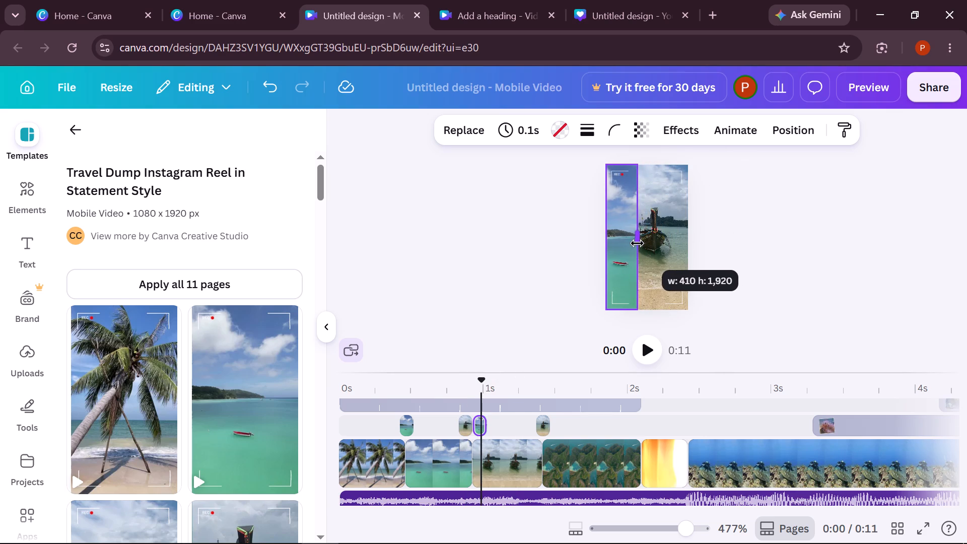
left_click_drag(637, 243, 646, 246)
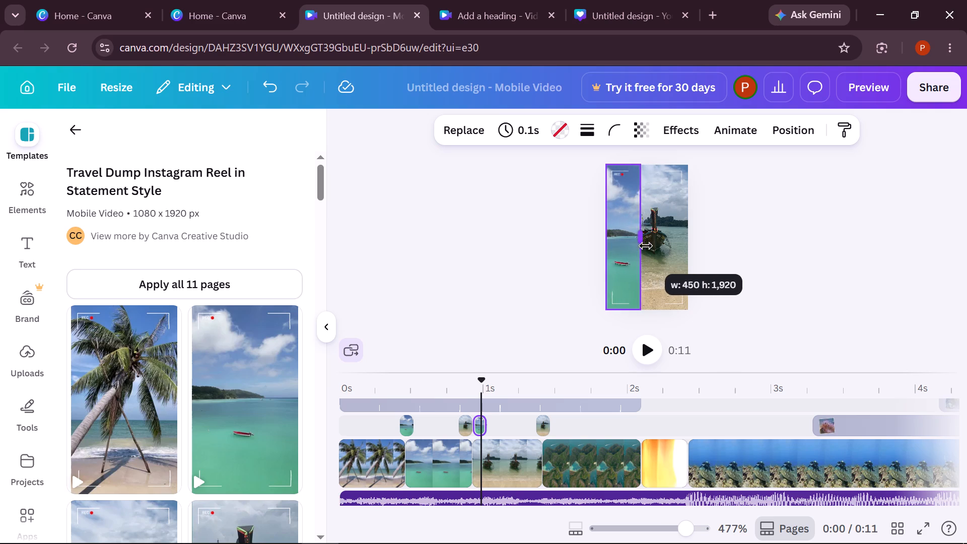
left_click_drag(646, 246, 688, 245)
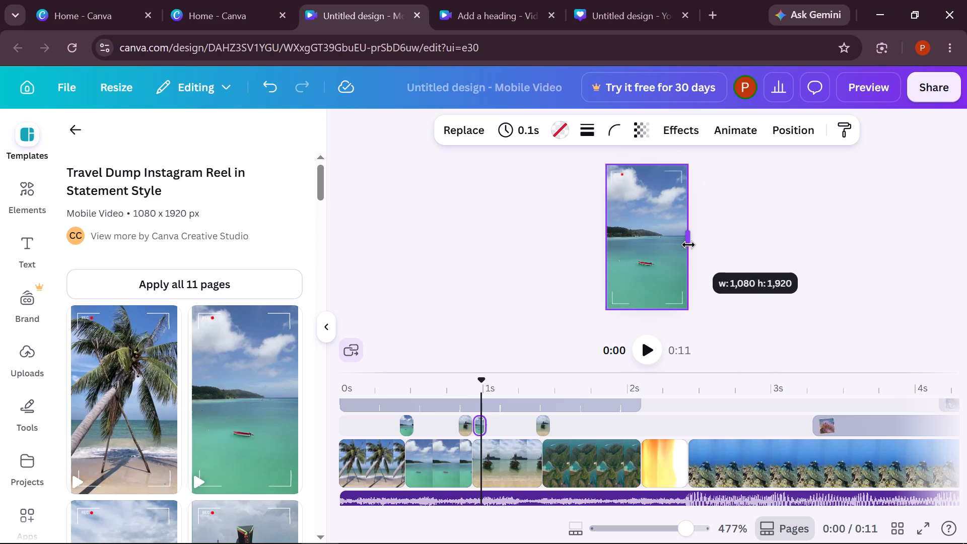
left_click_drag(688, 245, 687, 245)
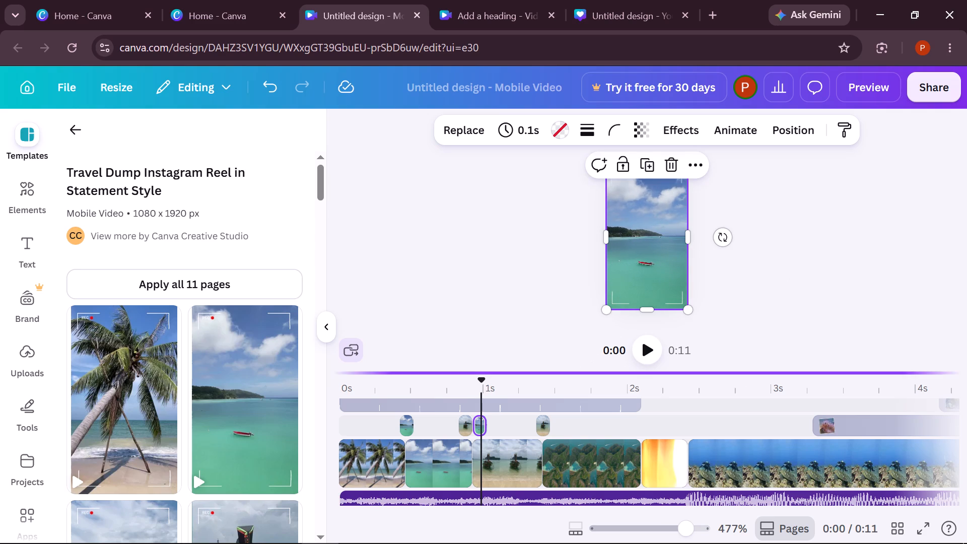
Review the sequence from 0 s through the palm-to-bay cut and the split-frame boat overlay to the duplicated bay overlay near 1 s.
left_click_drag(481, 382, 354, 392)
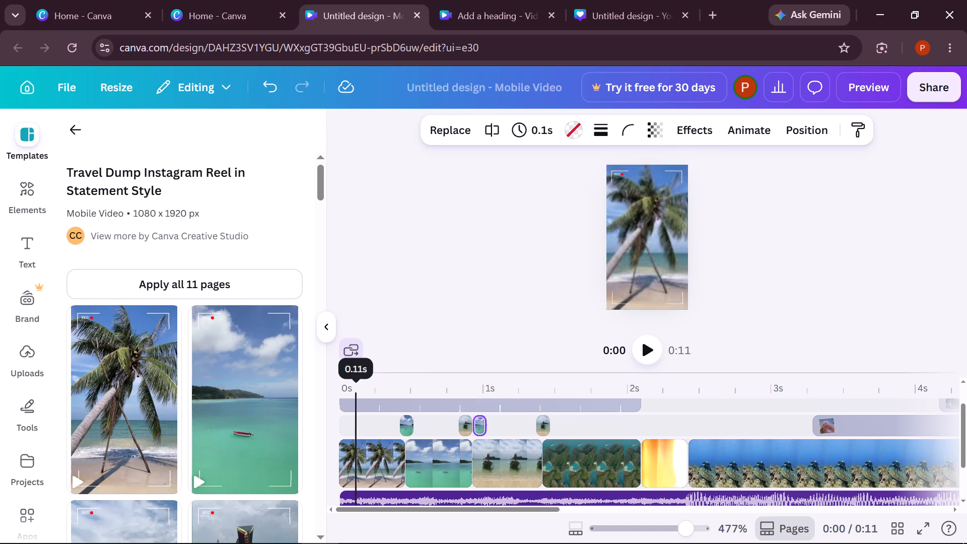
left_click_drag(354, 392, 339, 389)
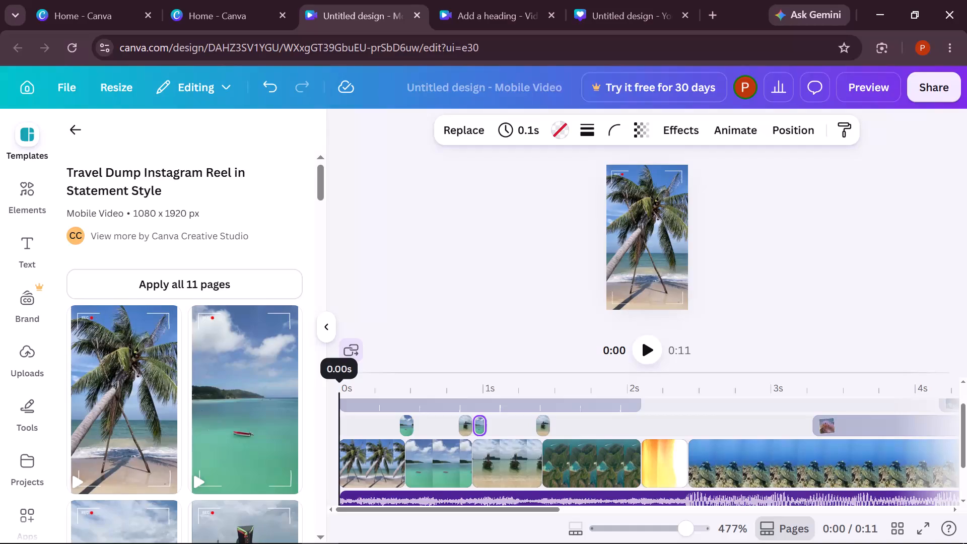
left_click_drag(339, 389, 385, 379)
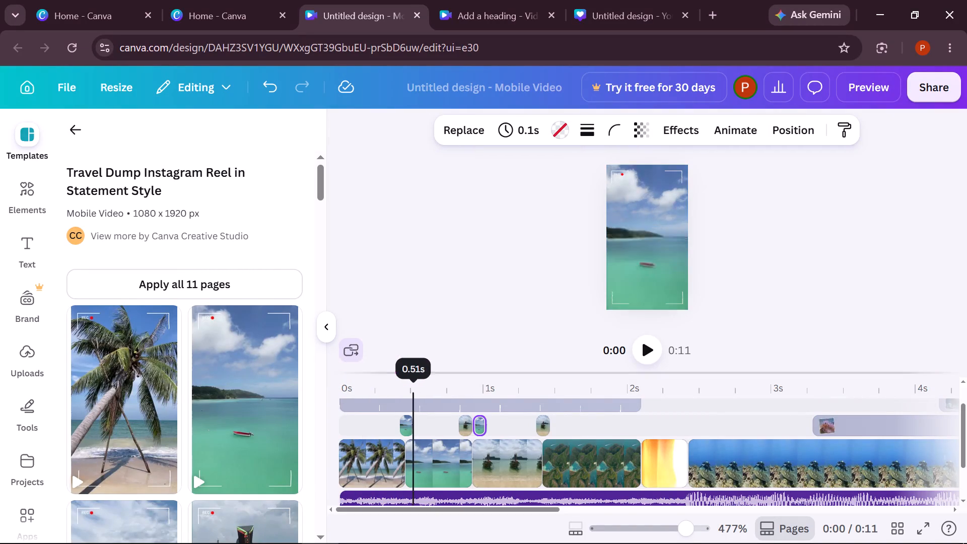
left_click_drag(385, 379, 327, 375)
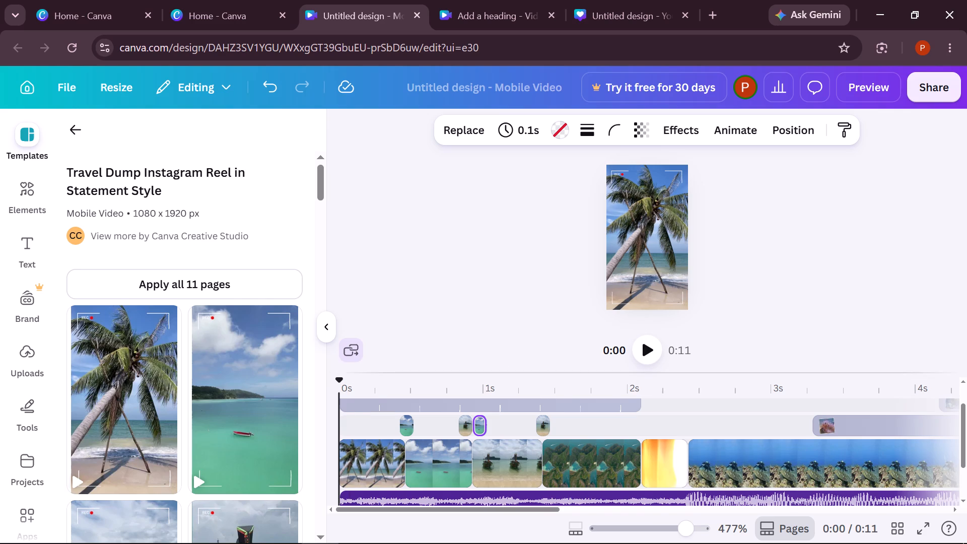
left_click_drag(338, 385, 368, 383)
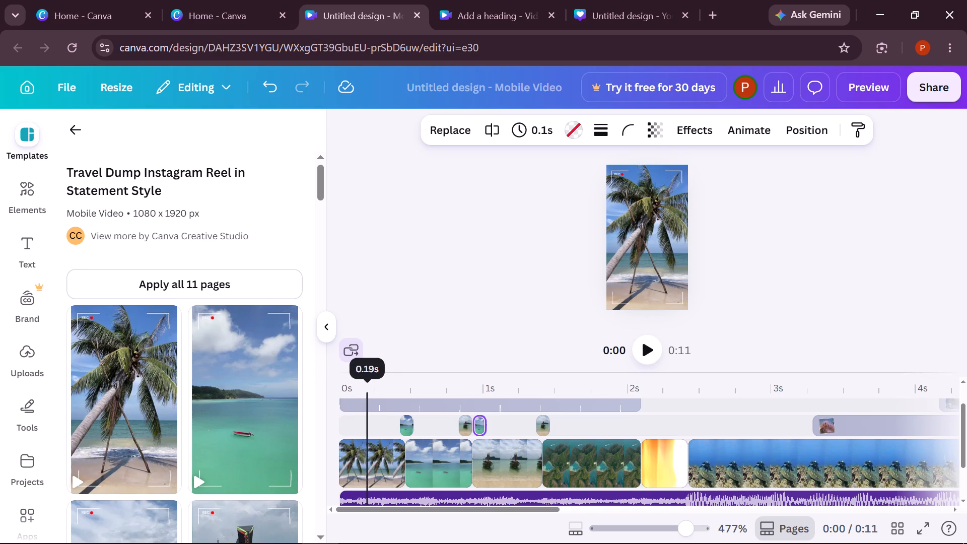
left_click_drag(368, 383, 377, 376)
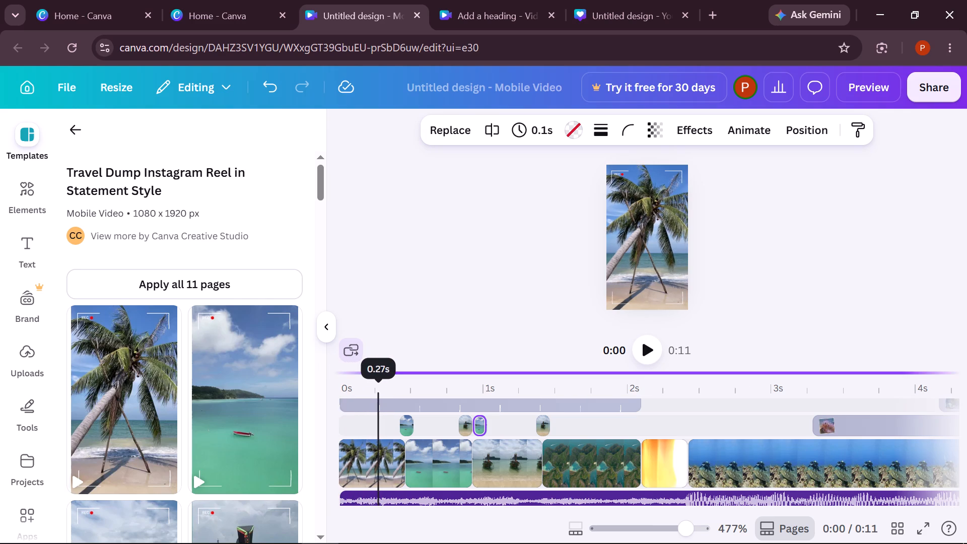
left_click_drag(377, 376, 369, 380)
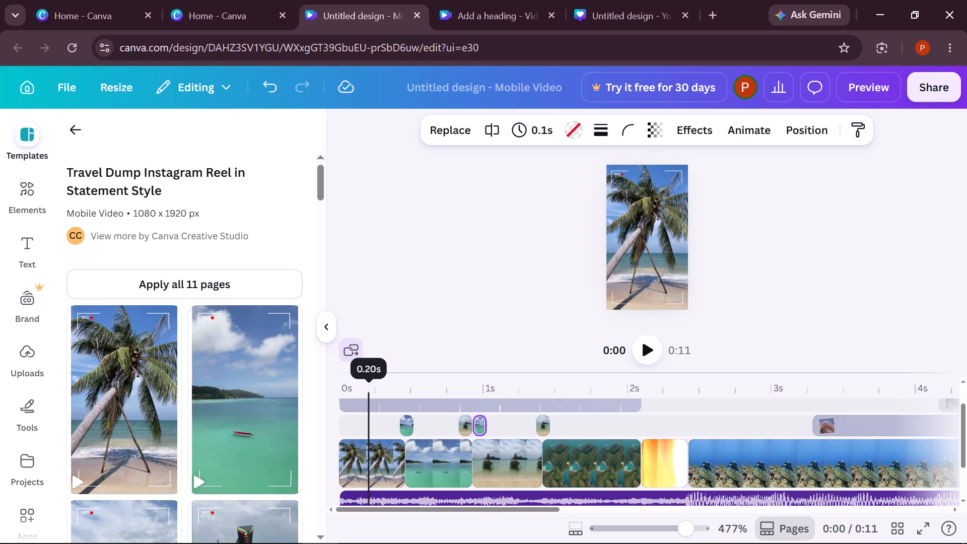
left_click_drag(369, 380, 420, 397)
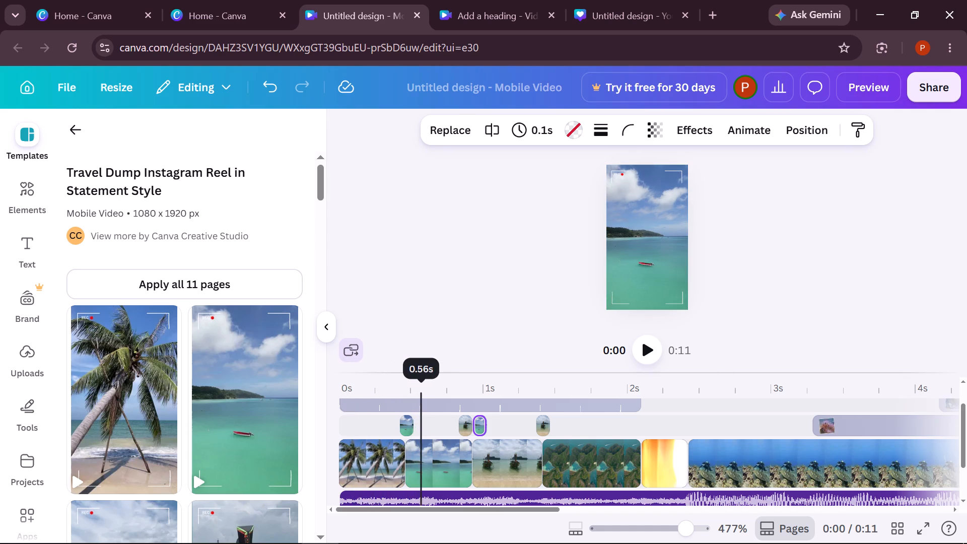
left_click_drag(420, 397, 464, 401)
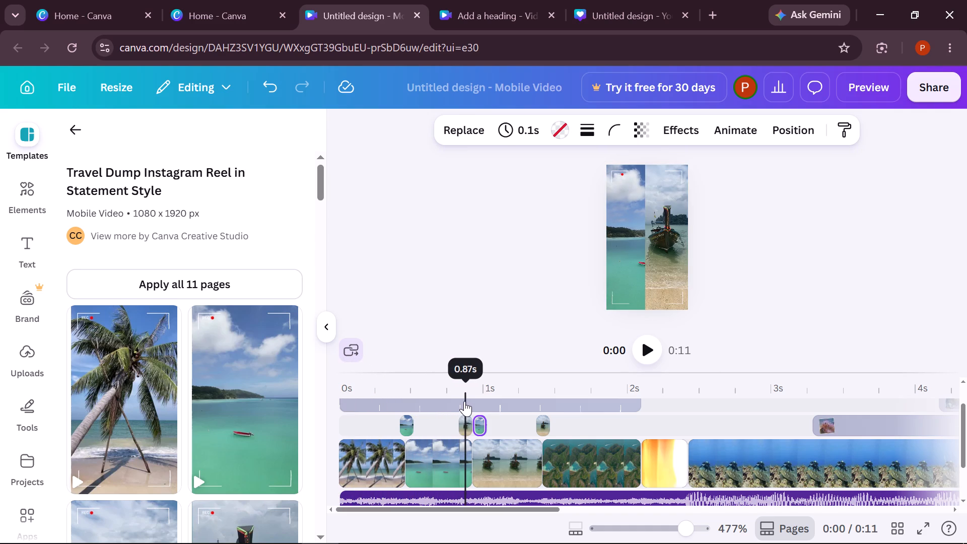
left_click_drag(464, 401, 478, 416)
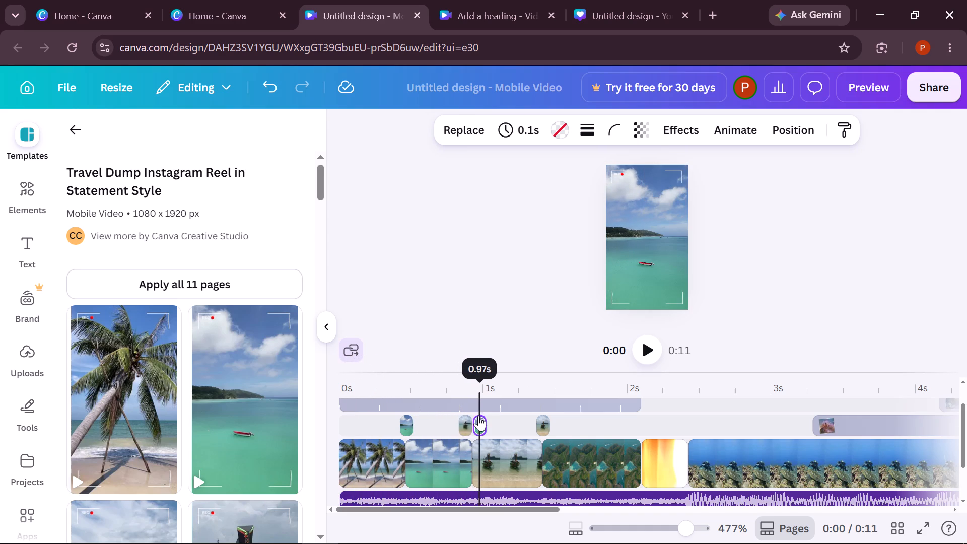
left_click_drag(478, 416, 479, 388)
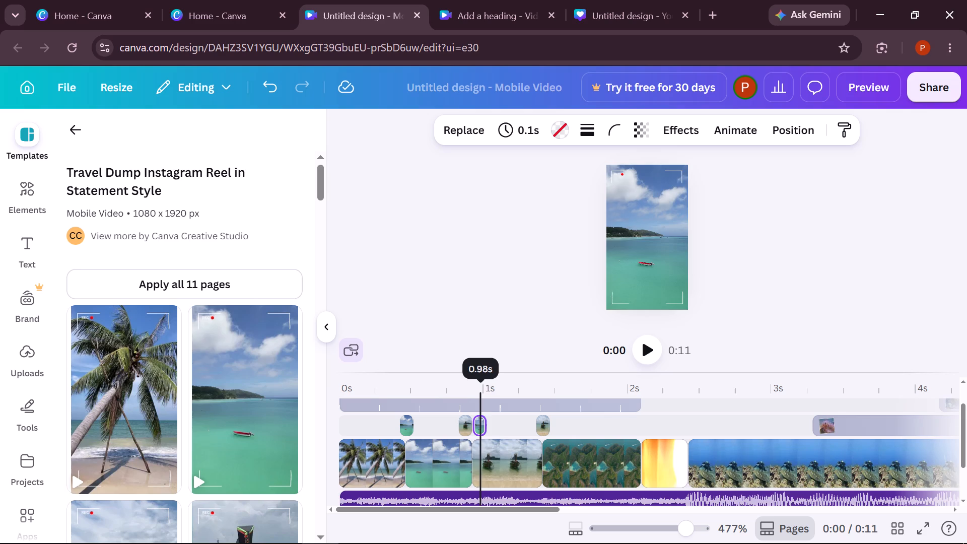
Examine the boat clip and the boat overlay at its cut to the aerial island clip, between about 1.1 and 1.4 s.
left_click_drag(479, 388, 503, 398)
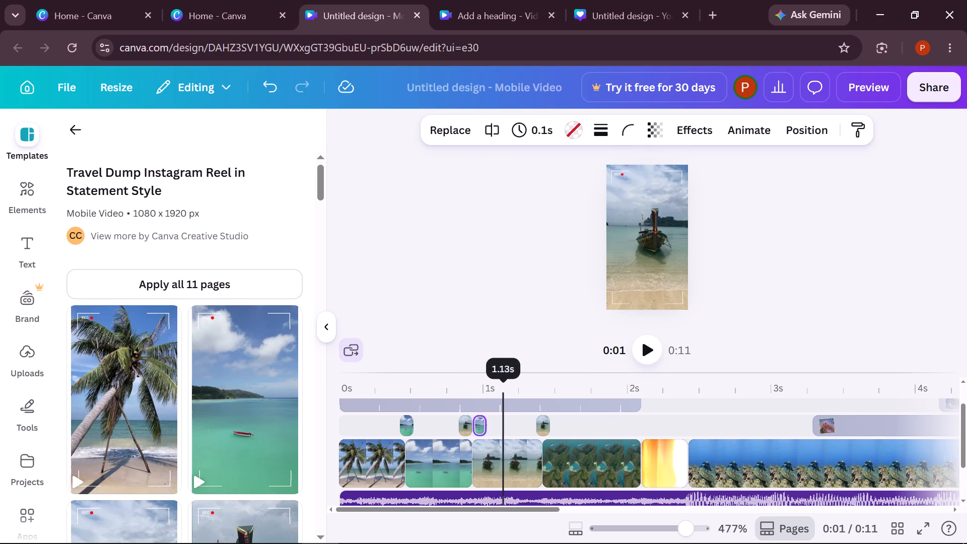
left_click_drag(503, 398, 520, 393)
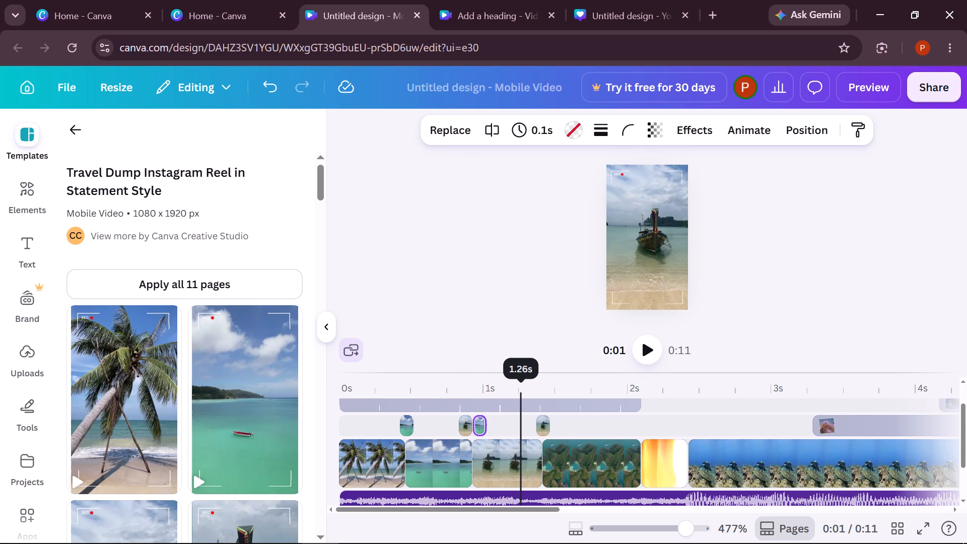
left_click_drag(520, 393, 538, 381)
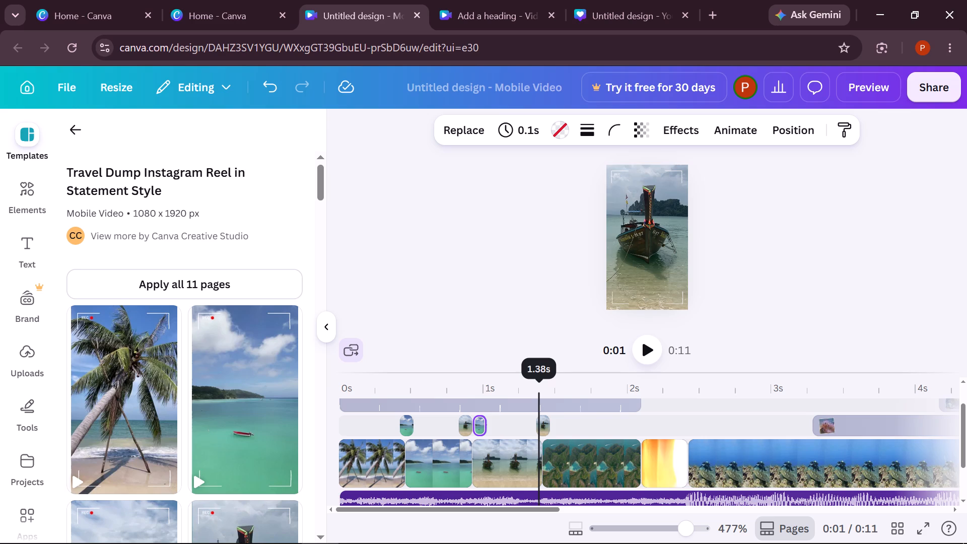
left_click_drag(538, 381, 545, 382)
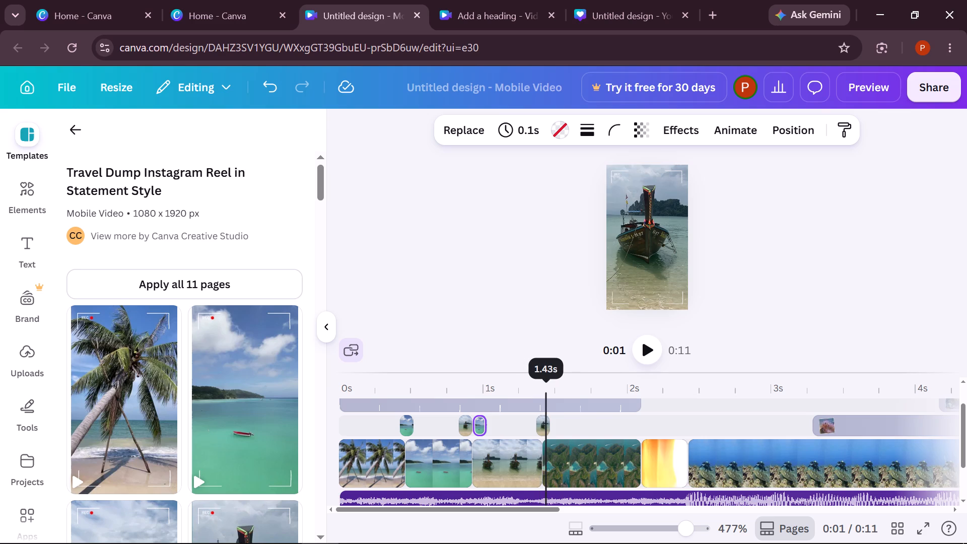
left_click_drag(545, 382, 543, 380)
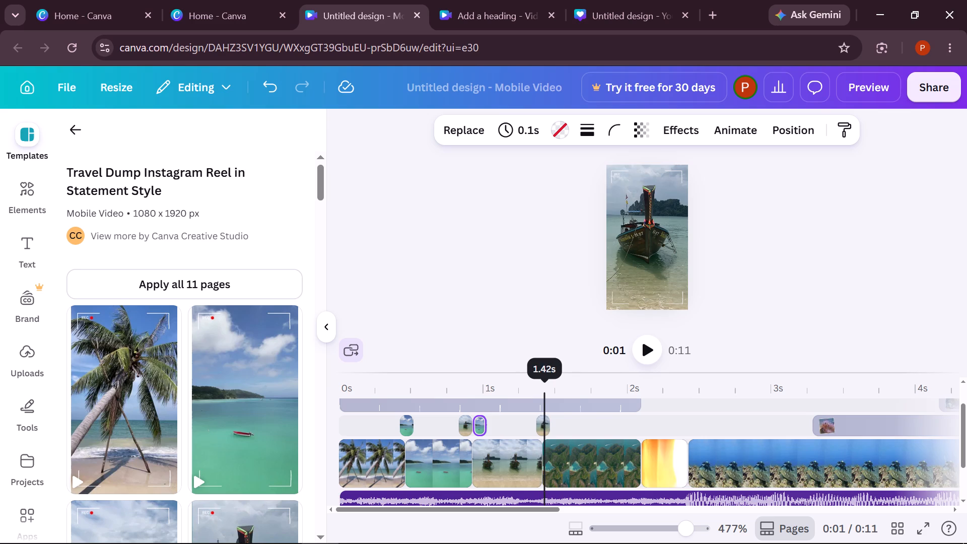
left_click_drag(543, 380, 518, 381)
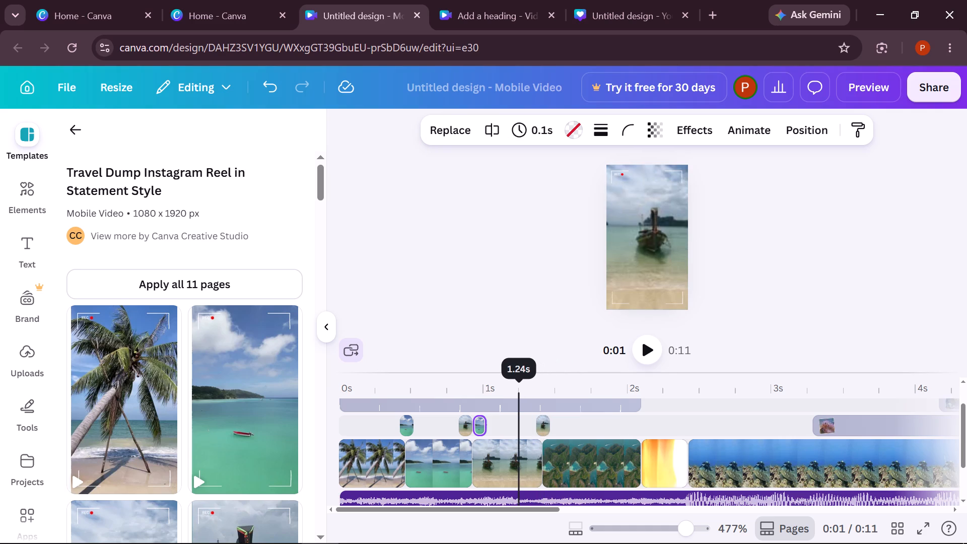
left_click_drag(518, 381, 528, 382)
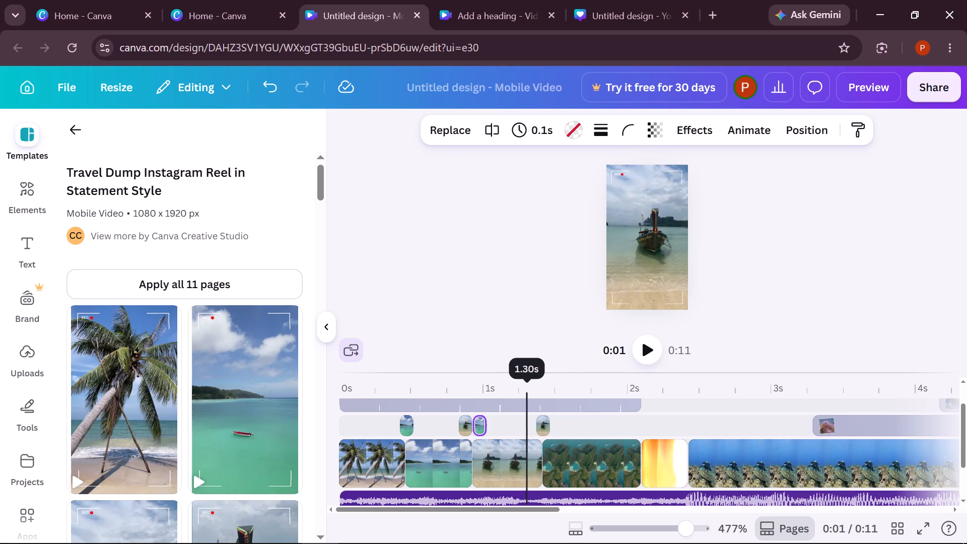
left_click_drag(528, 382, 544, 386)
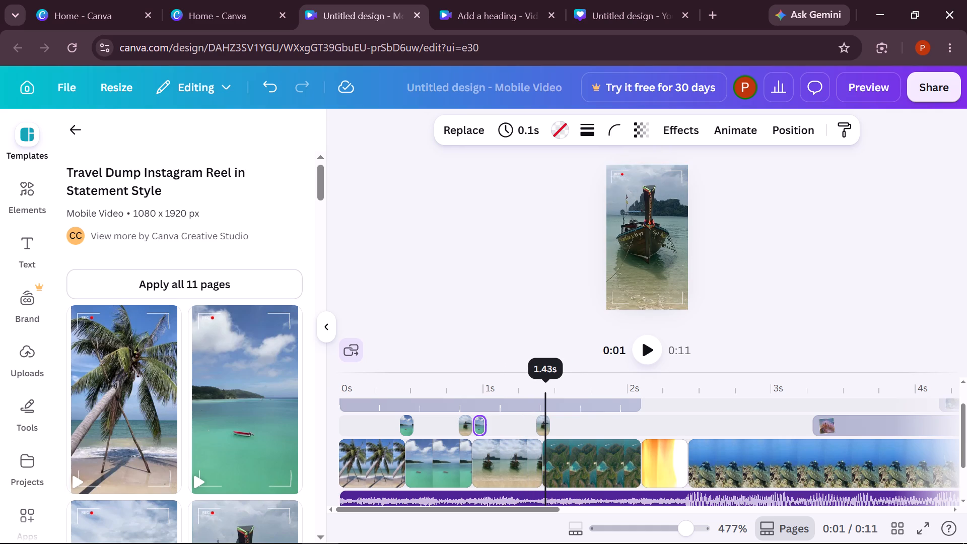
left_click_drag(544, 386, 535, 384)
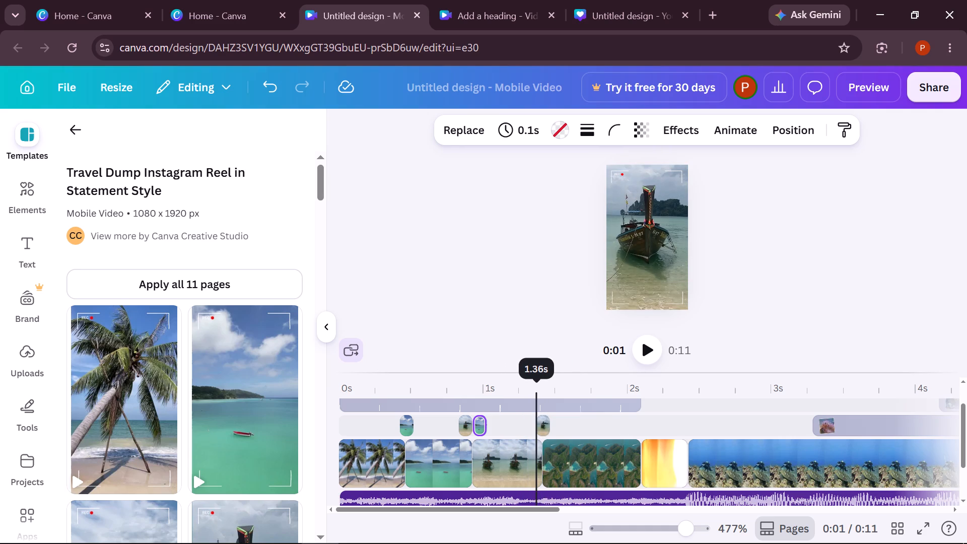
left_click_drag(535, 384, 526, 382)
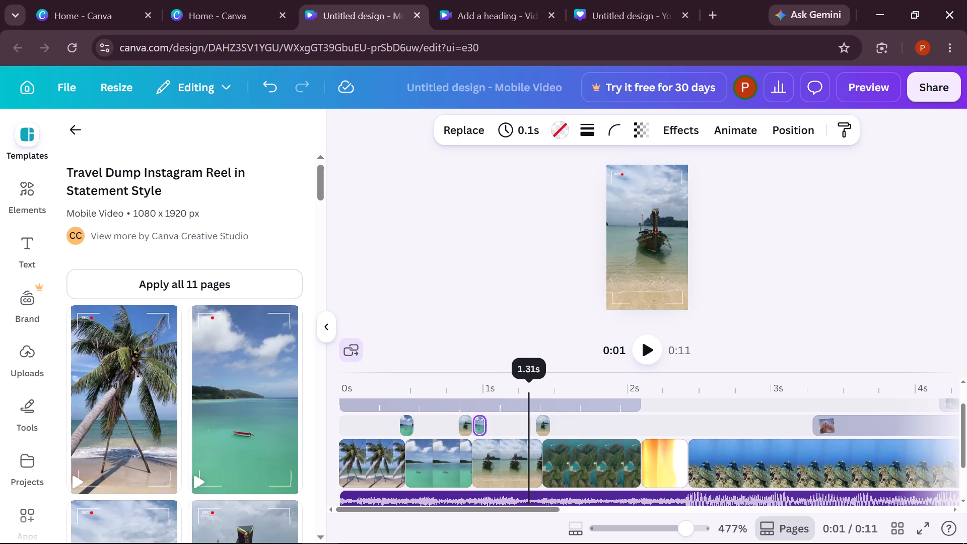
Crop the duplicated bay overlay just before 1 s to about the left half of the frame, matching the preceding boat overlay's split.
left_click_drag(526, 382, 464, 379)
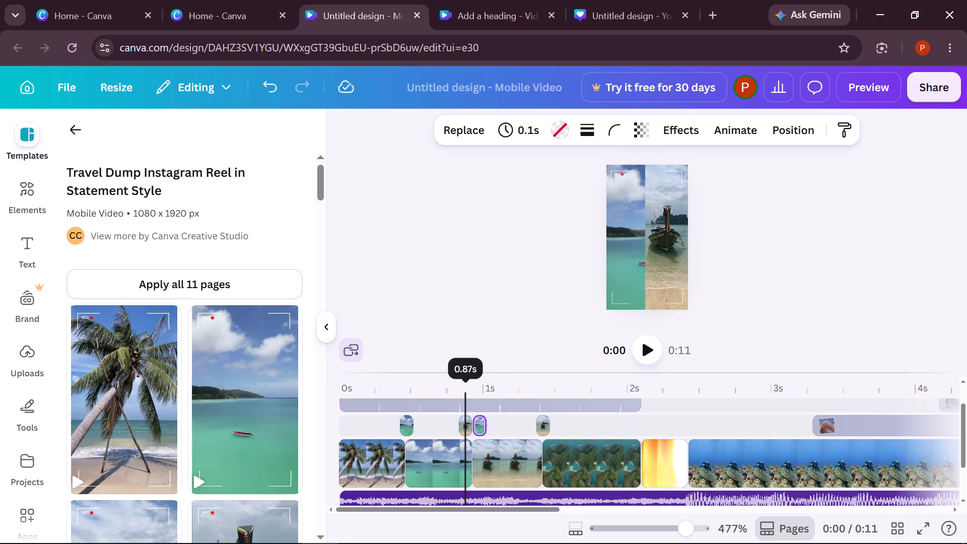
left_click_drag(464, 379, 468, 380)
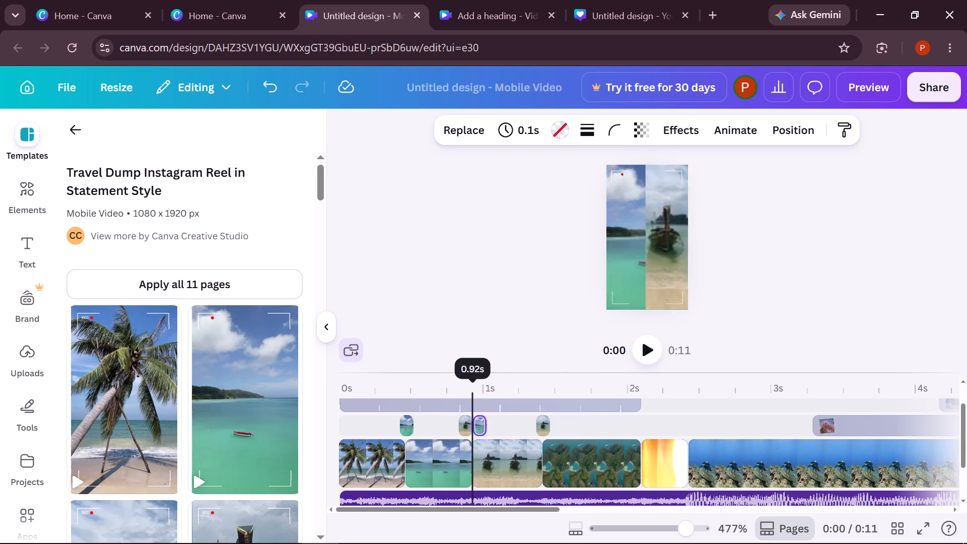
left_click_drag(468, 380, 465, 379)
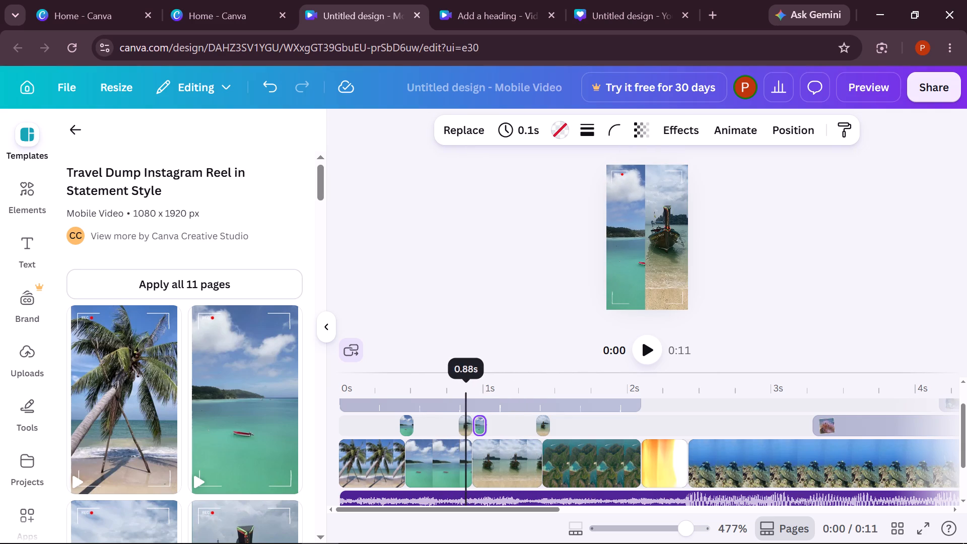
left_click_drag(465, 379, 474, 379)
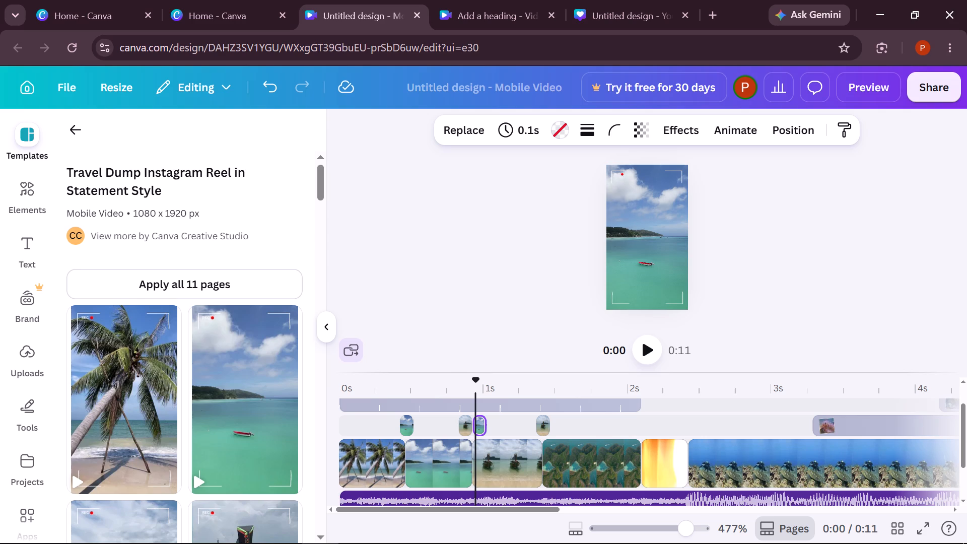
left_click(481, 422)
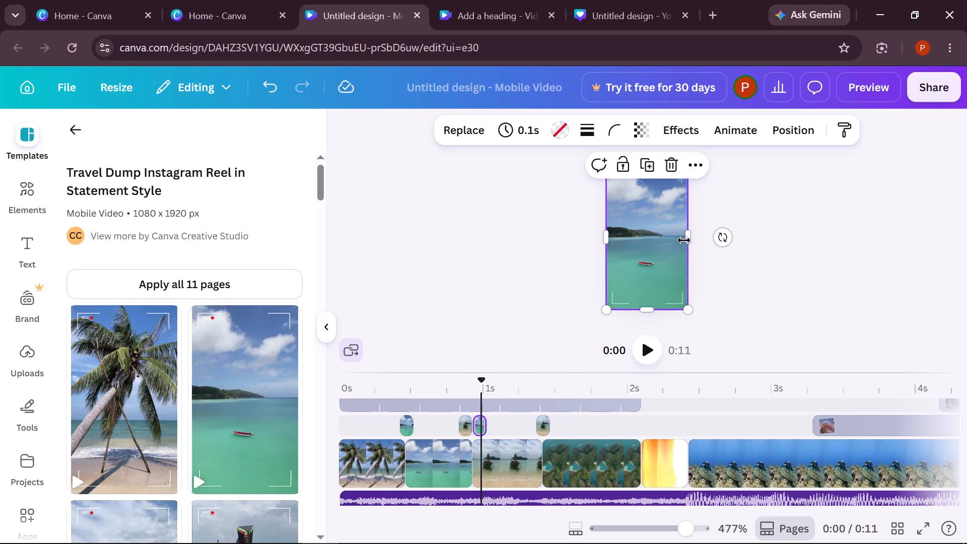
left_click_drag(685, 239, 626, 250)
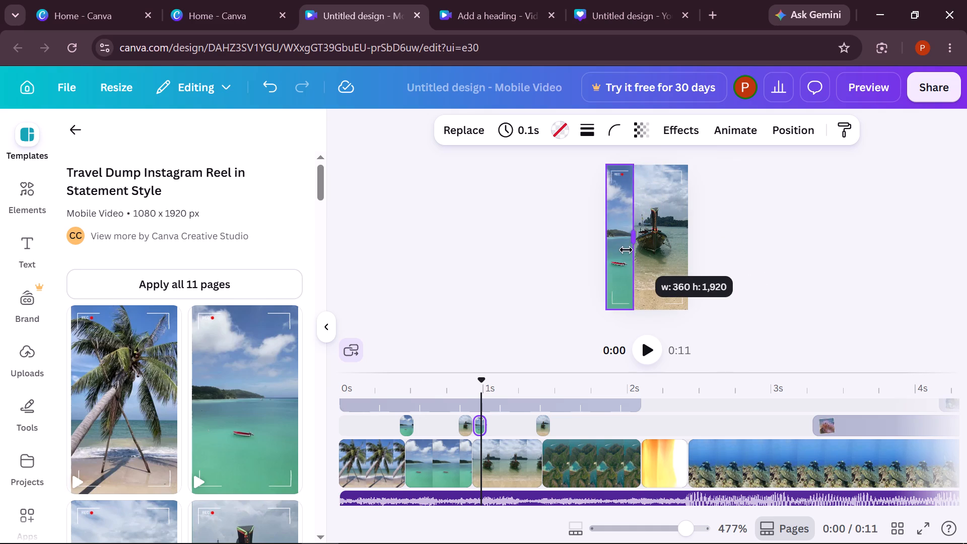
left_click_drag(626, 250, 643, 245)
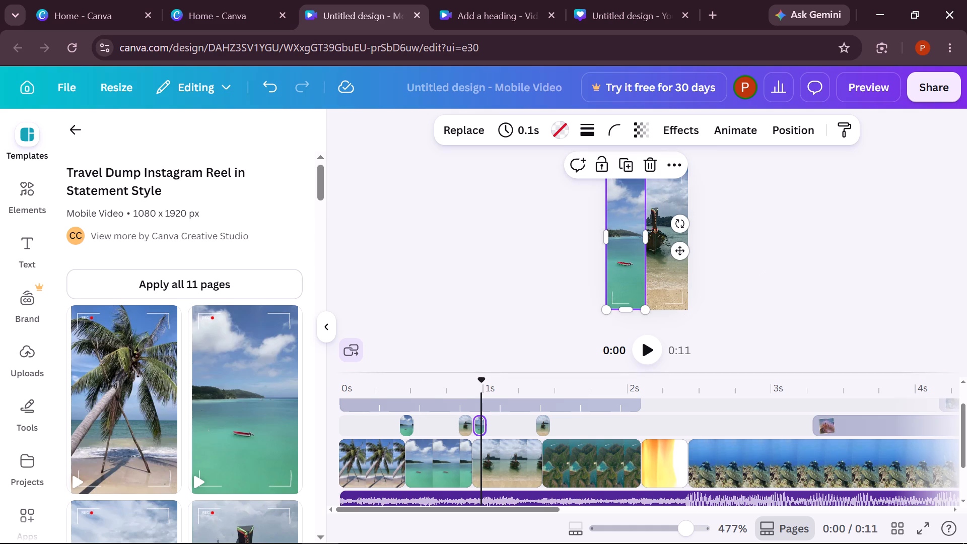
Examine the bay-to-boat cut frame by frame between about 0.8 and 1.1 s, comparing the boat overlay's split with the cropped bay overlay's.
left_click_drag(480, 382, 456, 385)
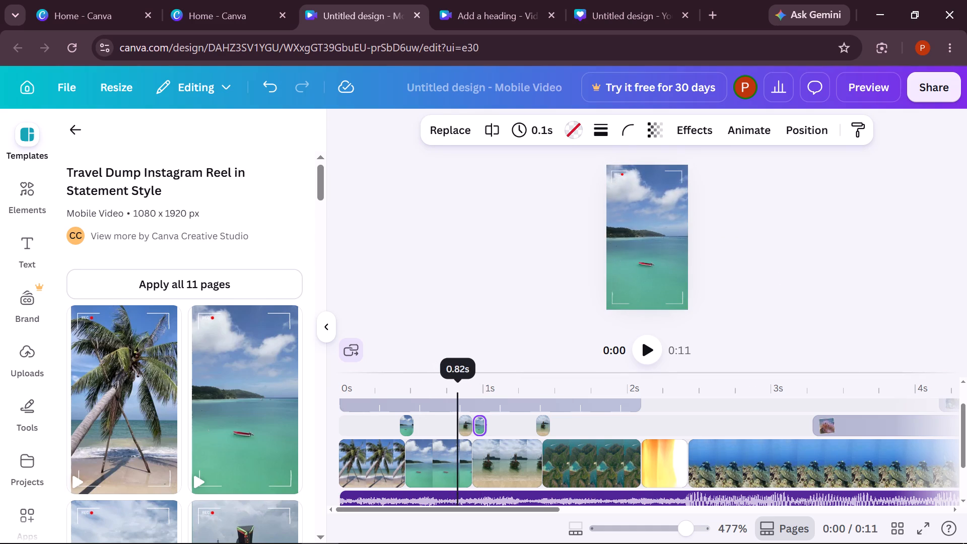
left_click_drag(456, 385, 467, 386)
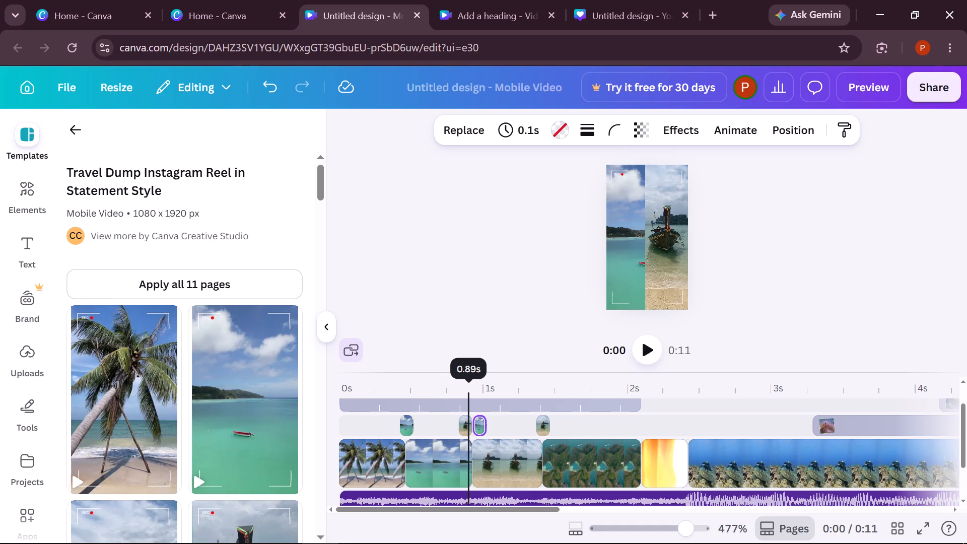
left_click_drag(467, 386, 473, 386)
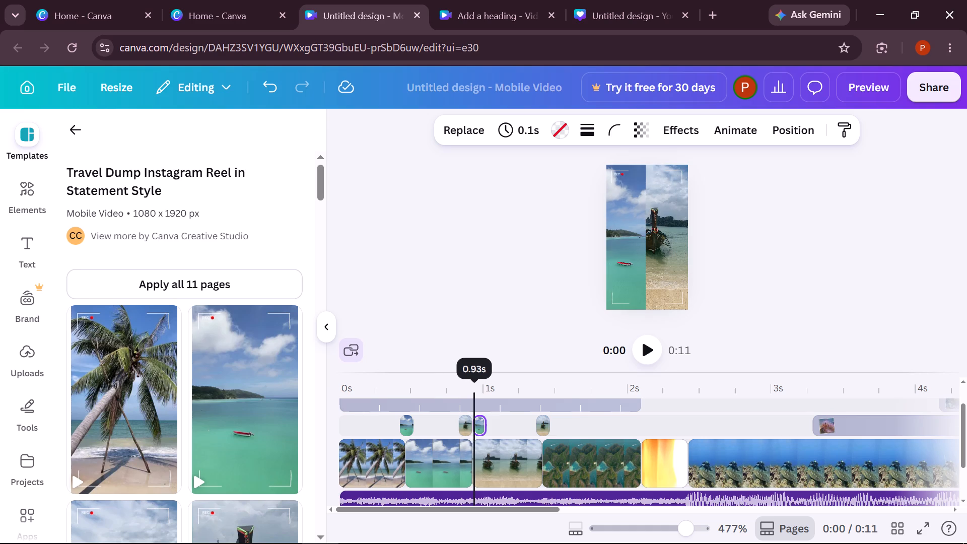
left_click_drag(473, 386, 480, 386)
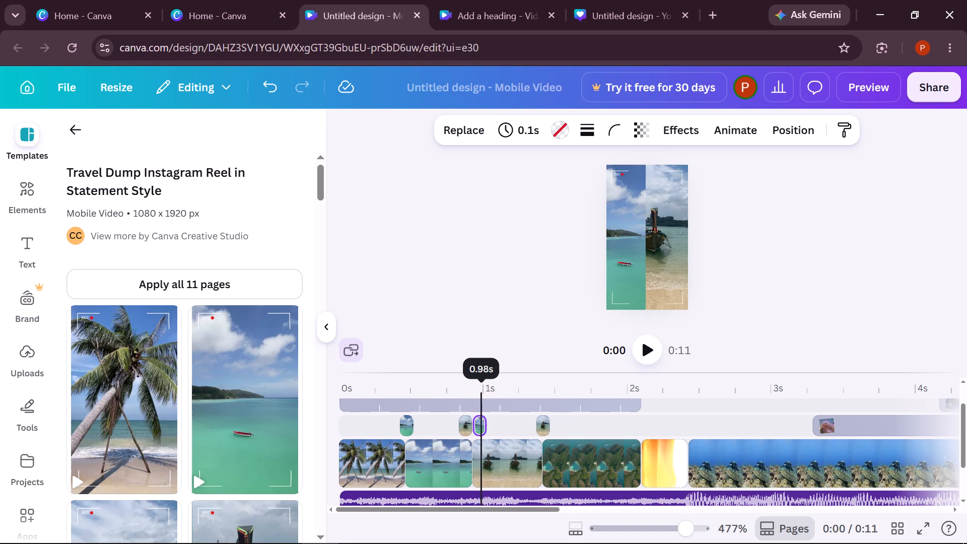
left_click_drag(480, 386, 482, 387)
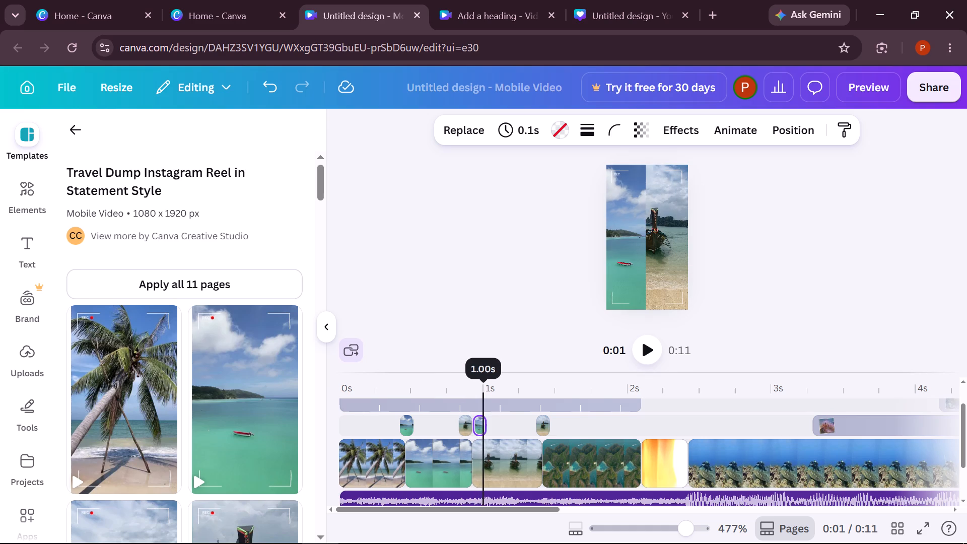
left_click_drag(482, 387, 496, 389)
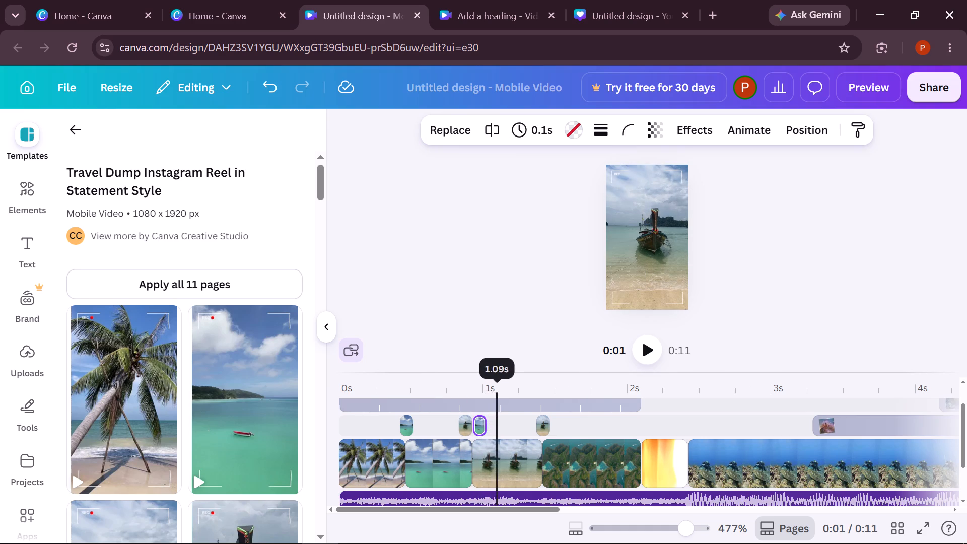
left_click_drag(496, 389, 499, 394)
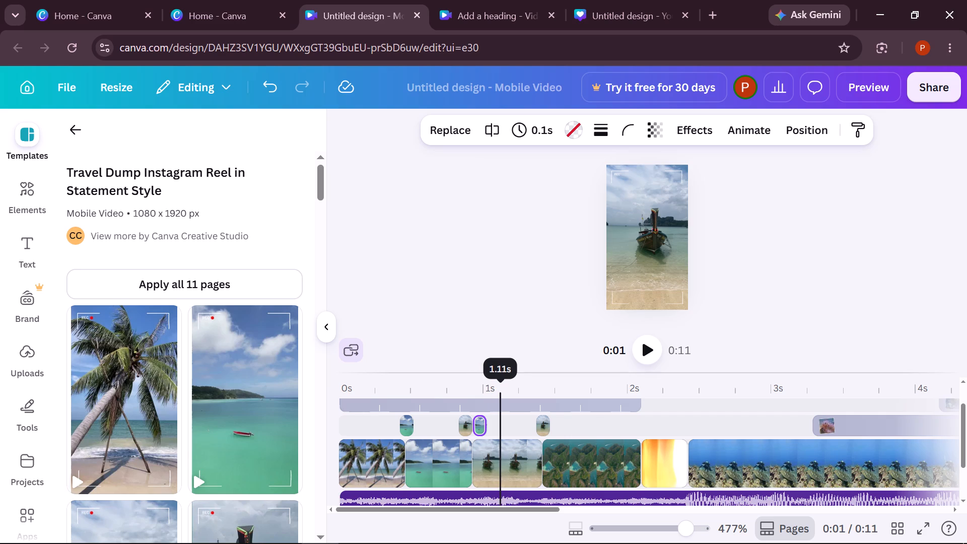
left_click_drag(499, 394, 451, 397)
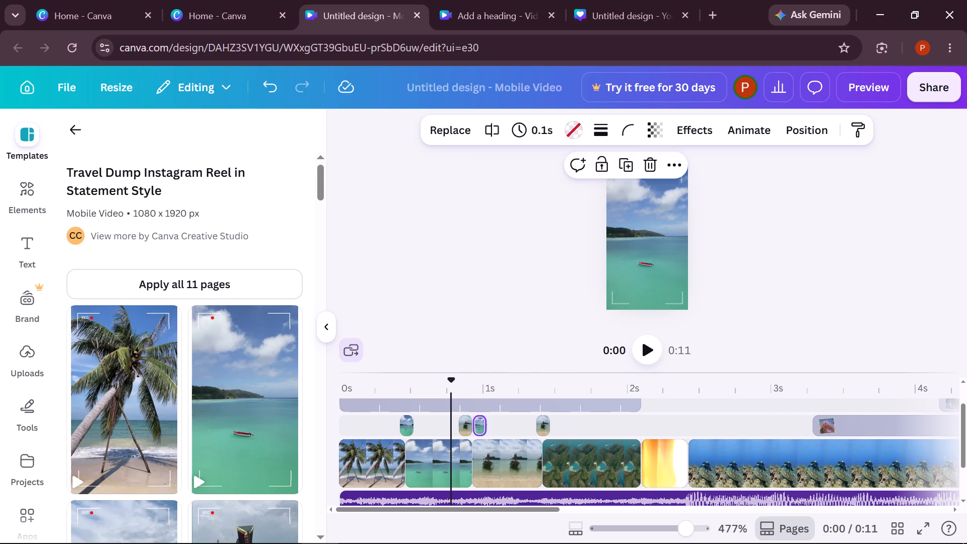
left_click_drag(451, 397, 454, 397)
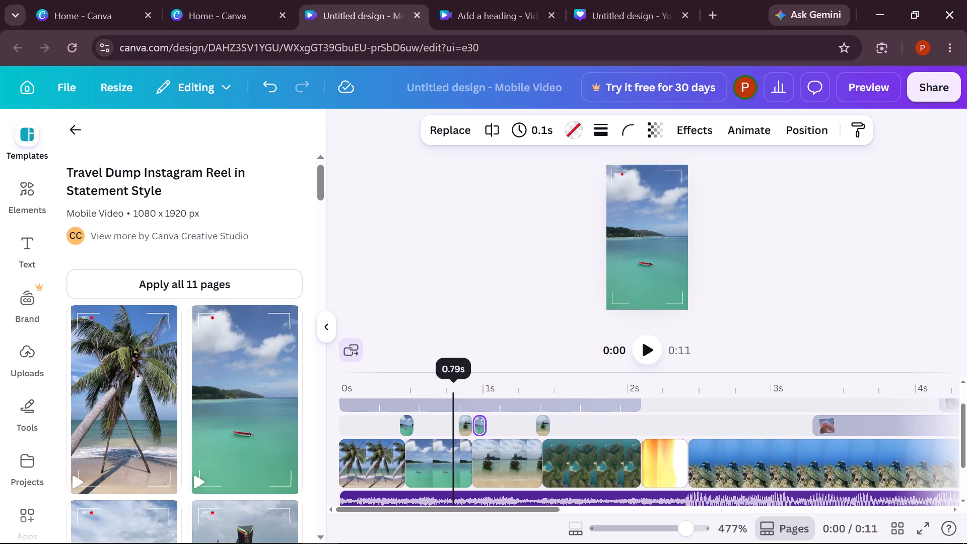
left_click_drag(454, 397, 465, 401)
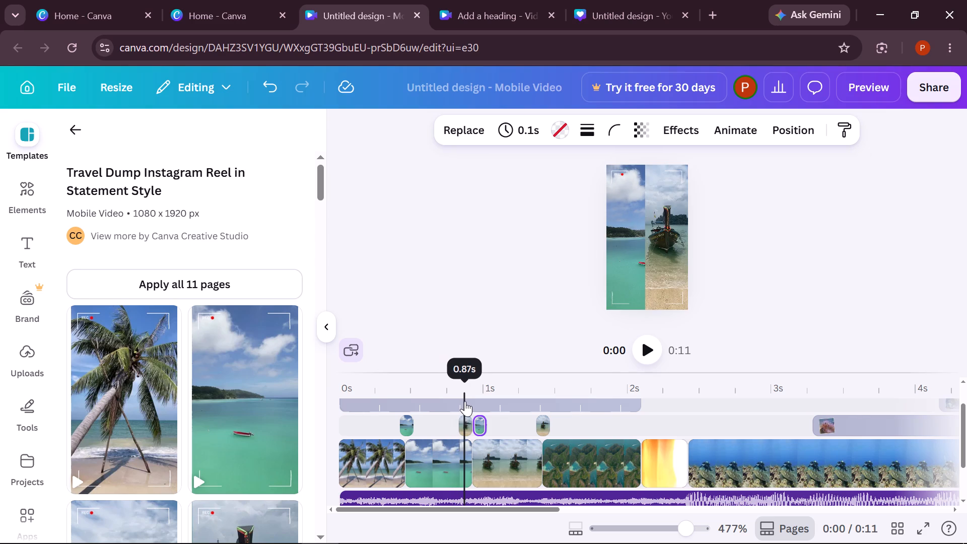
left_click_drag(465, 401, 471, 393)
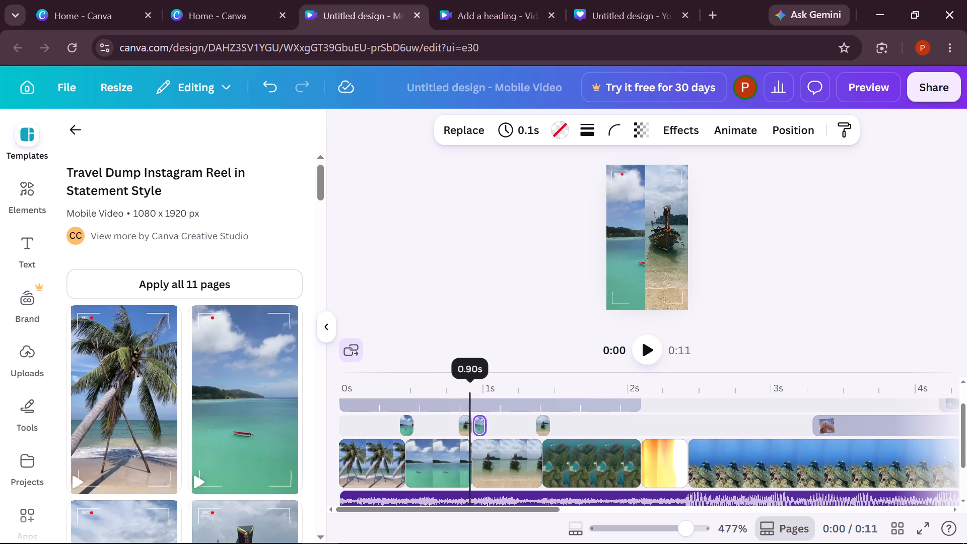
left_click_drag(471, 393, 482, 391)
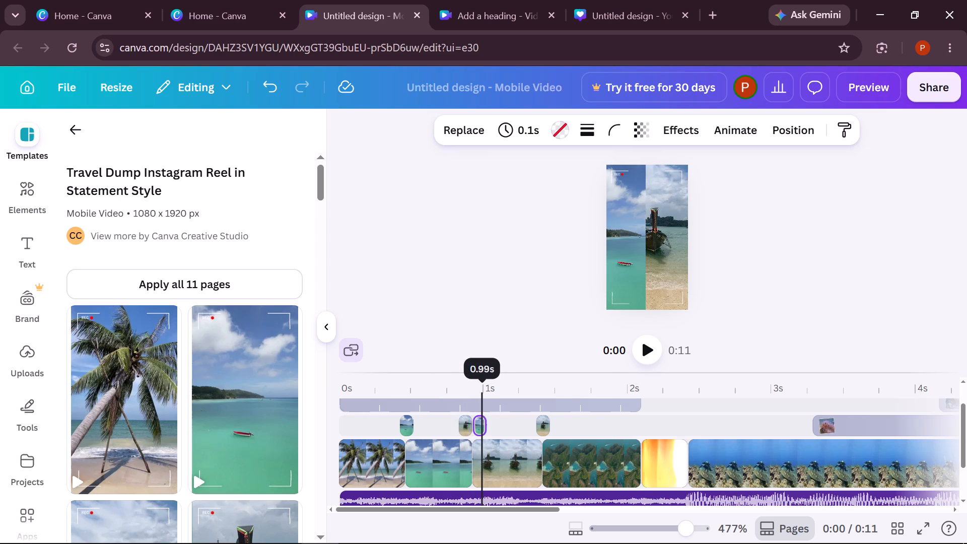
left_click_drag(482, 391, 462, 391)
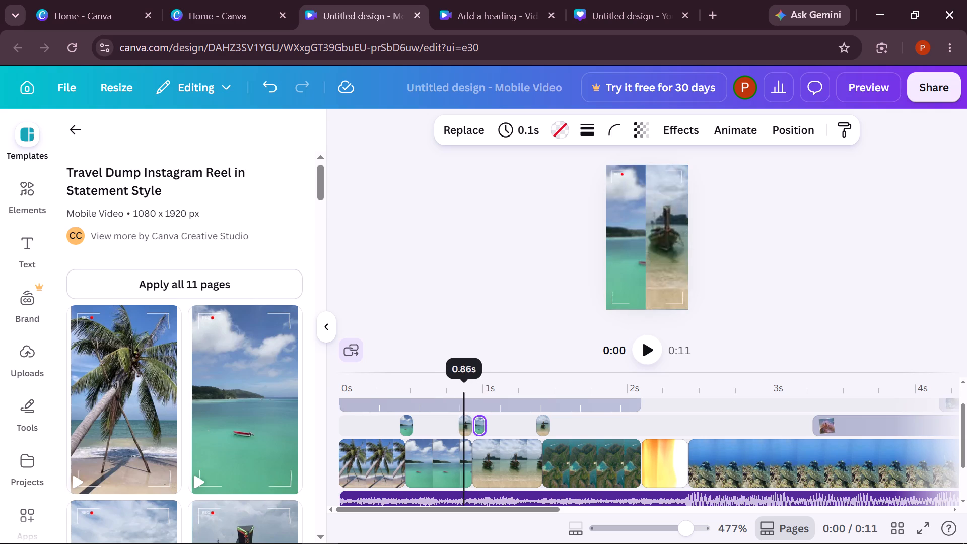
left_click_drag(462, 391, 459, 387)
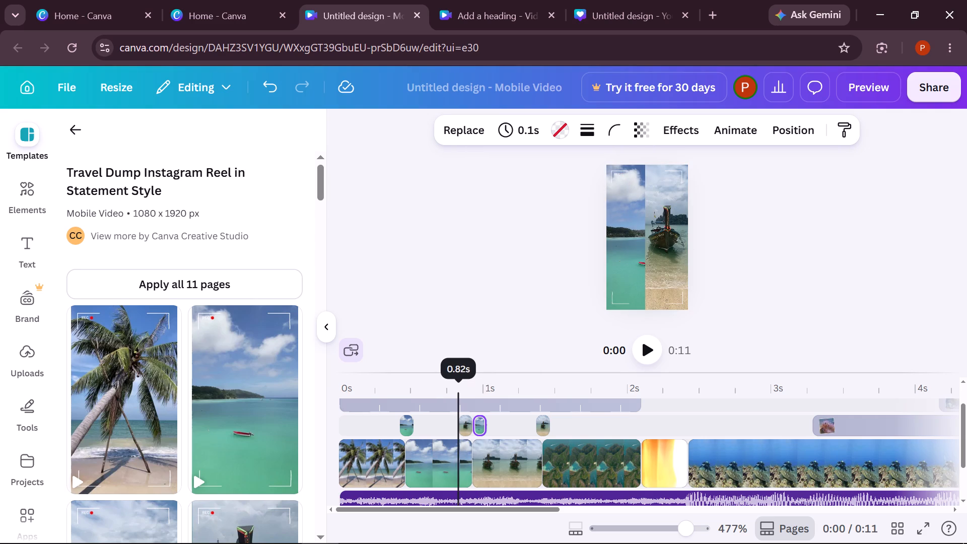
left_click_drag(459, 387, 464, 384)
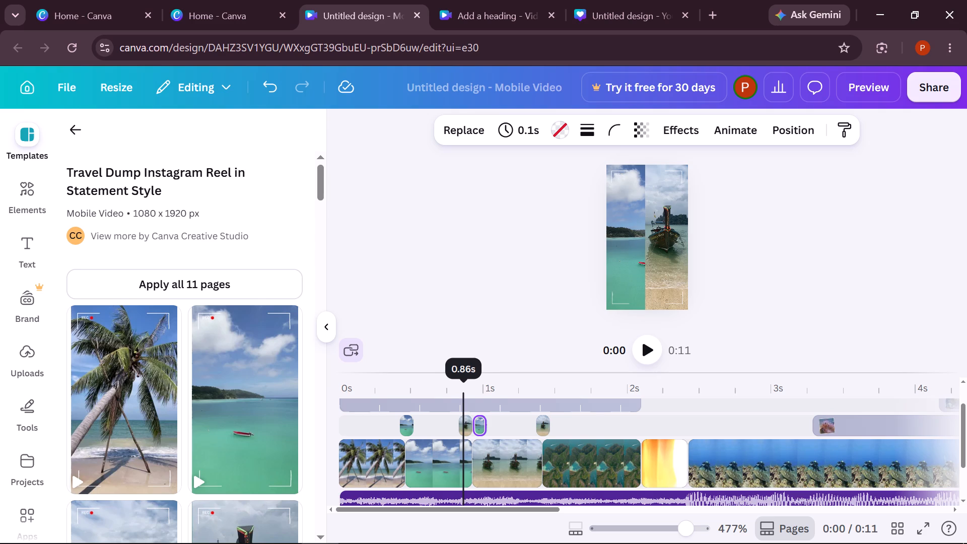
left_click_drag(464, 384, 471, 385)
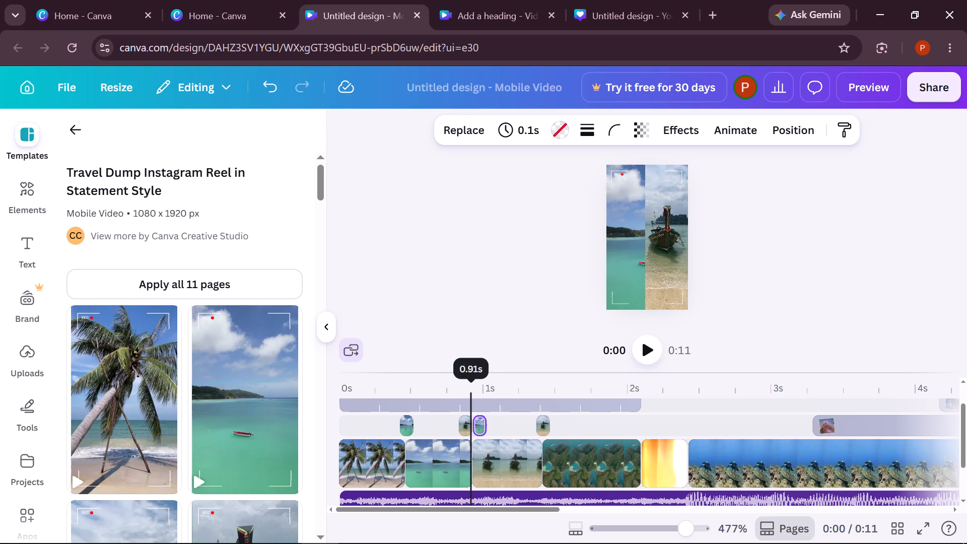
left_click_drag(471, 385, 471, 385)
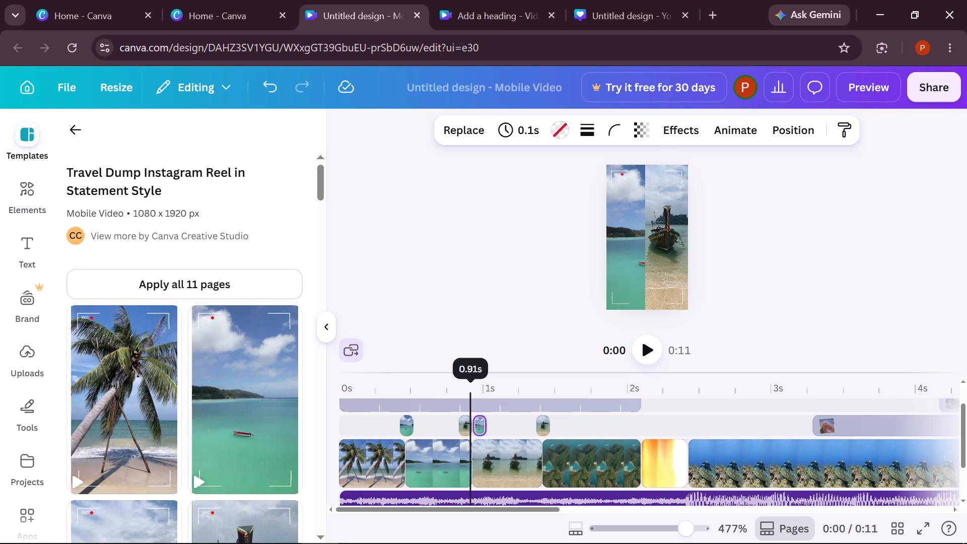
Review the sequence from the palm-to-bay cut near 0.4 s through the bay-to-boat split and aerial island clip to the diver clip.
left_click_drag(471, 385, 433, 408)
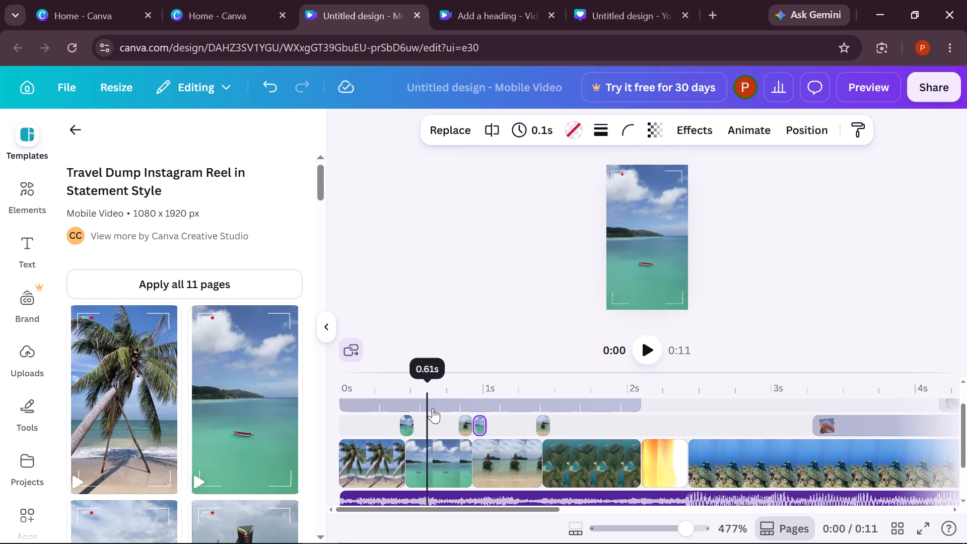
left_click_drag(433, 408, 398, 415)
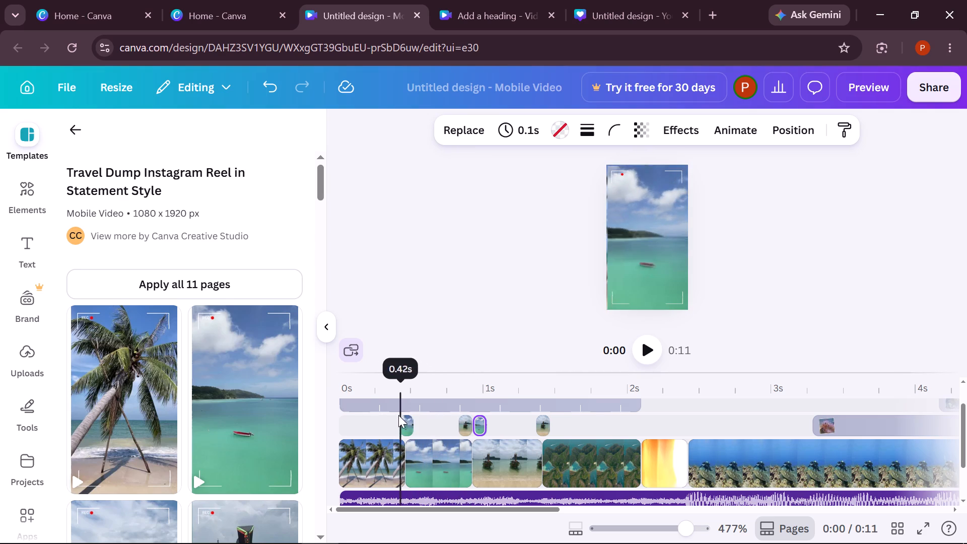
left_click_drag(398, 415, 477, 405)
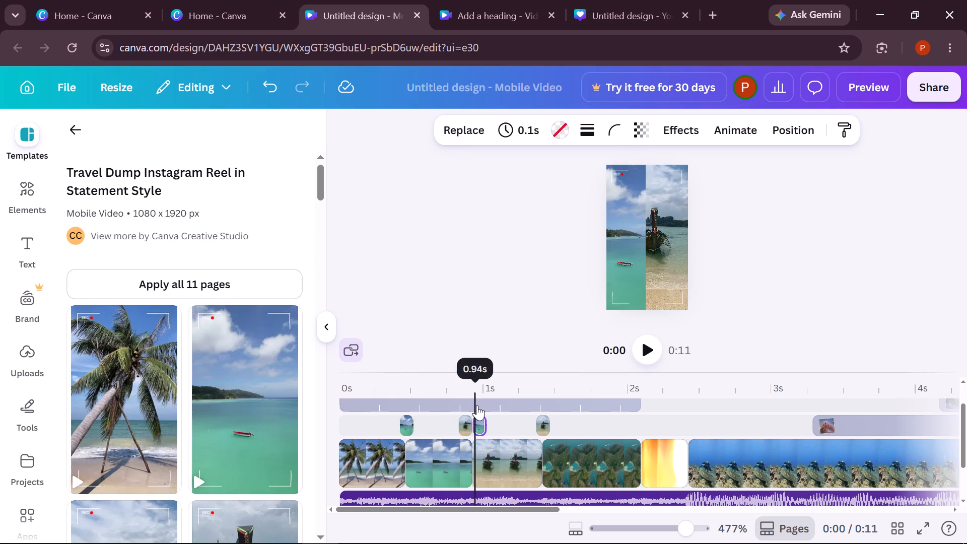
left_click_drag(477, 405, 476, 404)
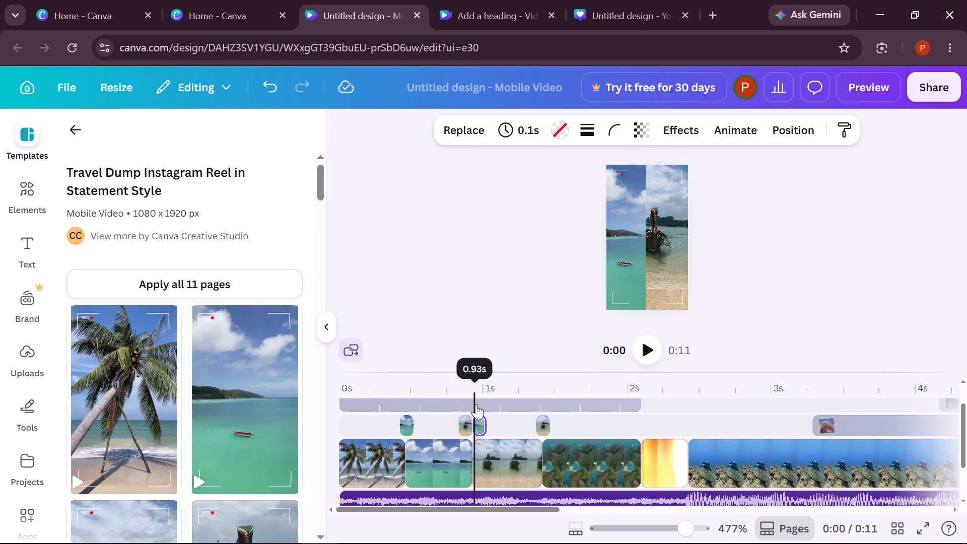
left_click_drag(476, 404, 476, 403)
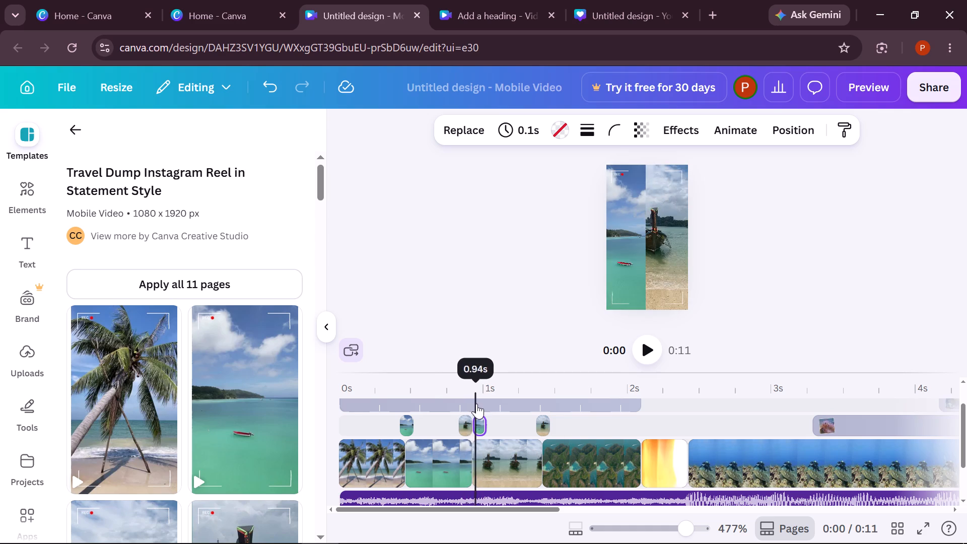
left_click_drag(476, 403, 473, 402)
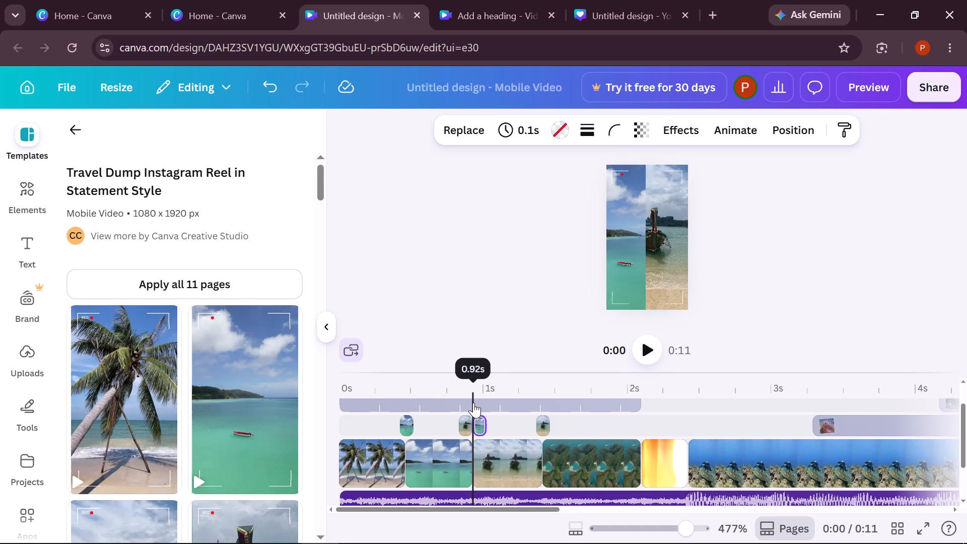
left_click_drag(473, 402, 565, 403)
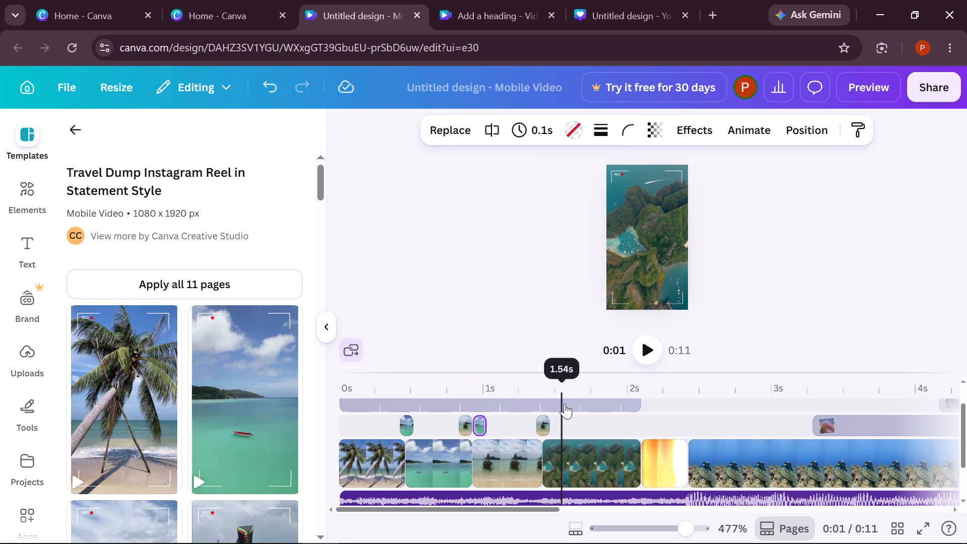
left_click_drag(565, 403, 696, 396)
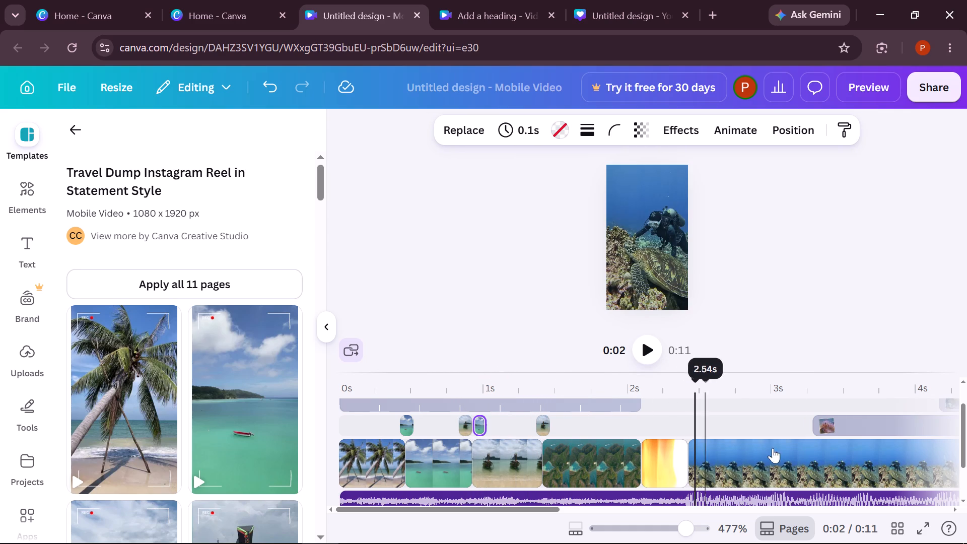
Lower the speaker volume and play the whole video from the start to check the split-frame overlays in motion.
left_click(806, 525)
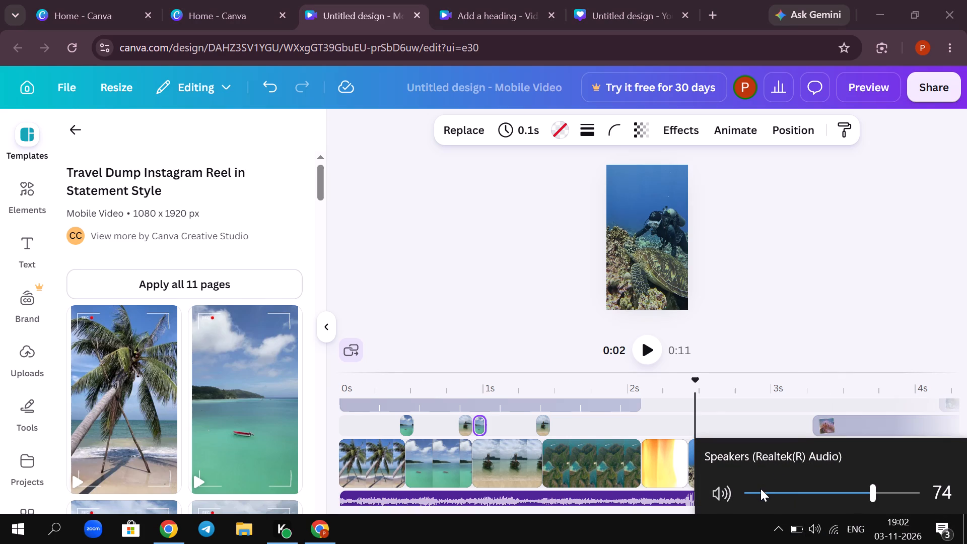
left_click(761, 489)
left_click(644, 351)
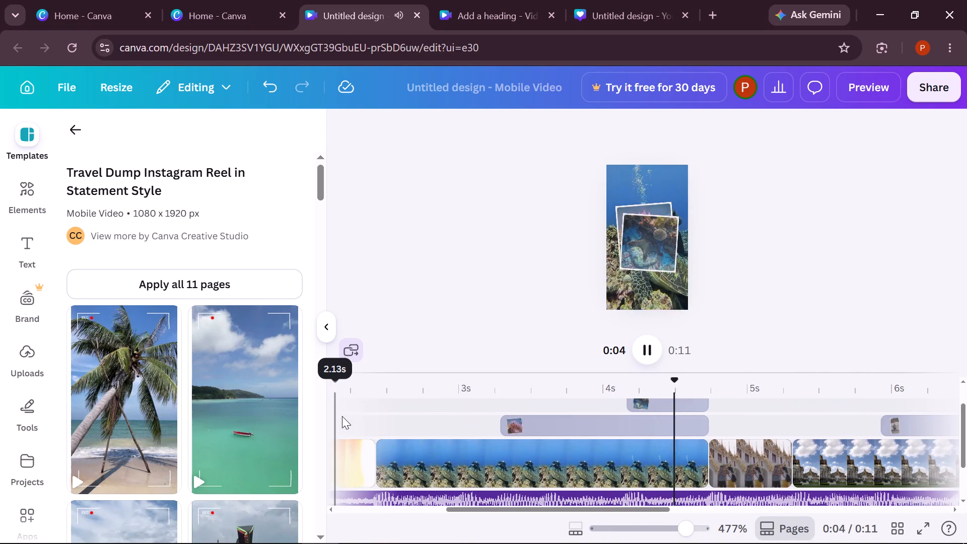
left_click(342, 416)
scroll(342, 416, "right", 8)
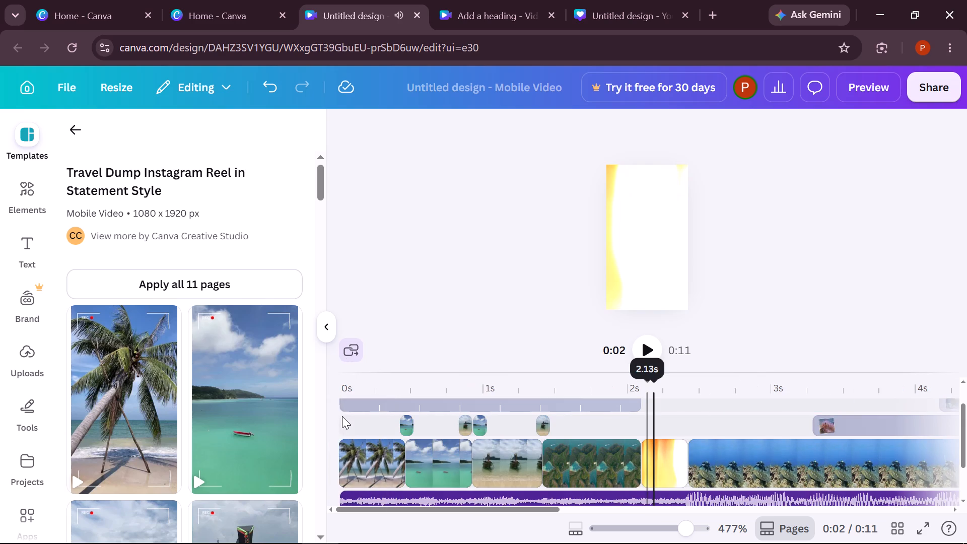
left_click(343, 419)
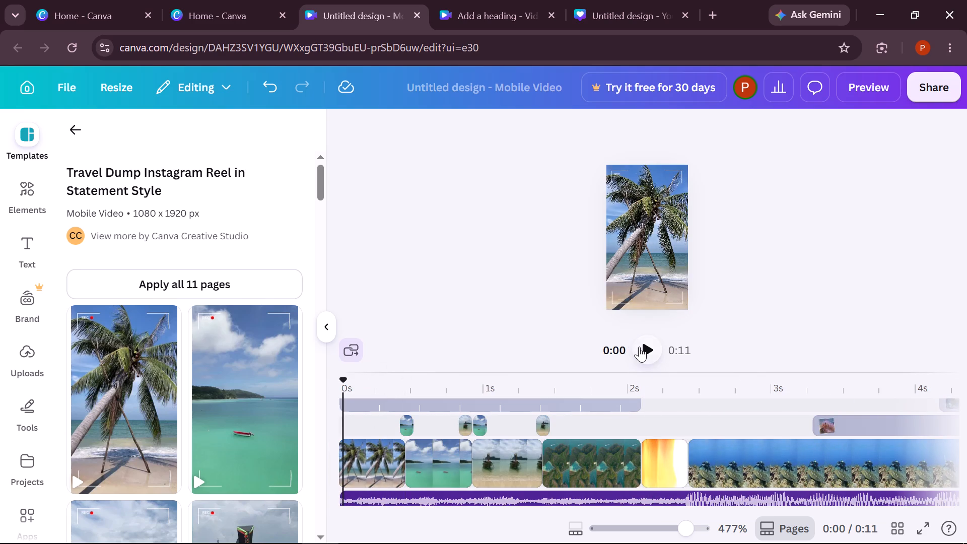
left_click(639, 347)
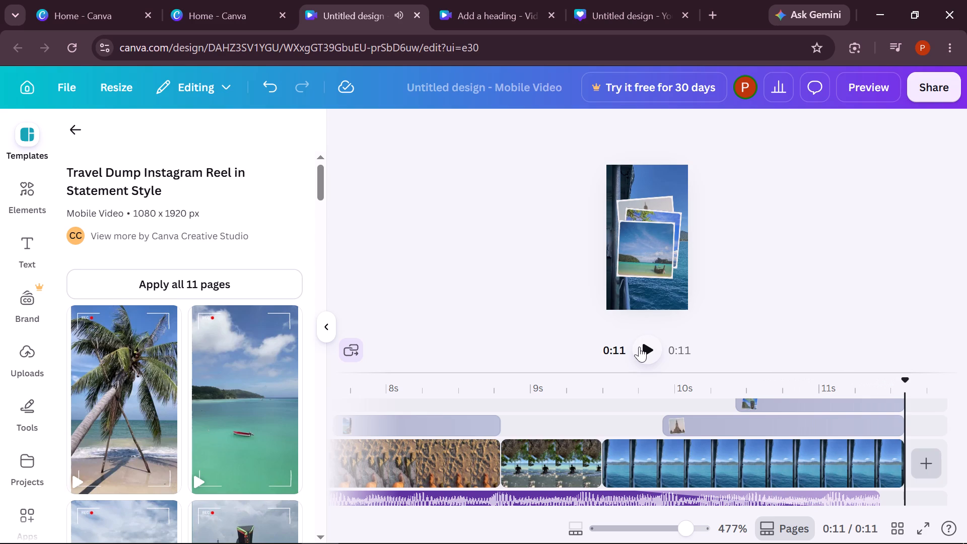
Examine the audio and image overlay tracks from the video's end back to 0 s, enlarging the timeline area to show more tracks.
scroll(628, 443, "down", 2)
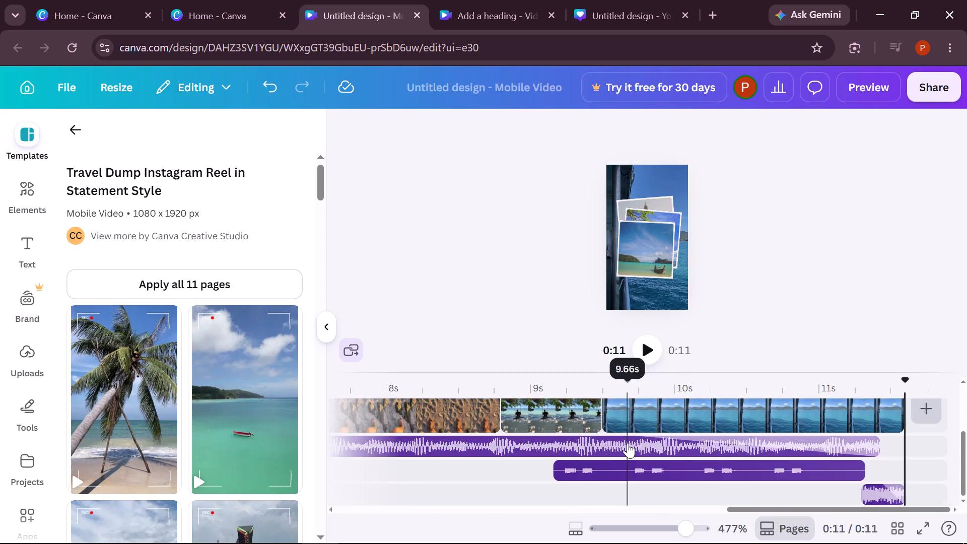
scroll(628, 443, "down", 2)
scroll(628, 443, "up", 6)
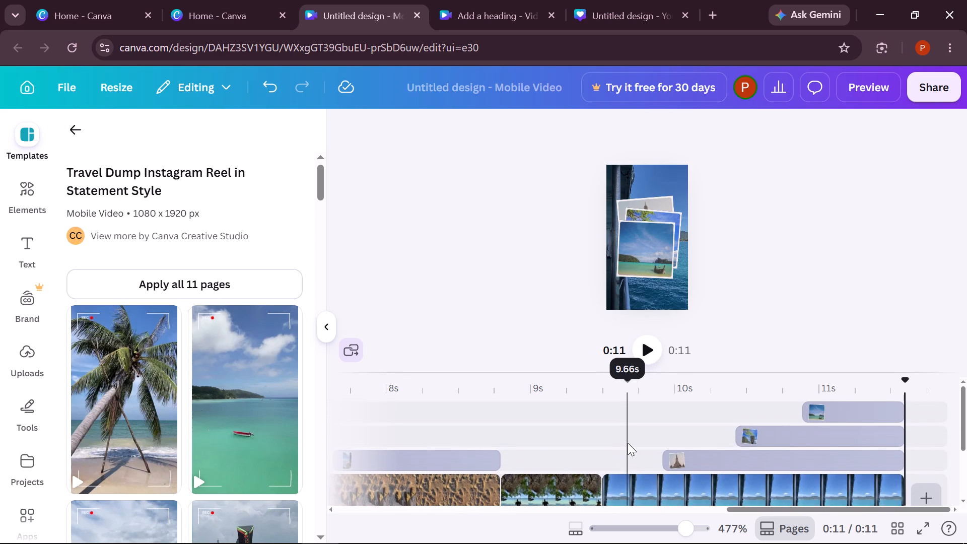
scroll(628, 443, "right", 6)
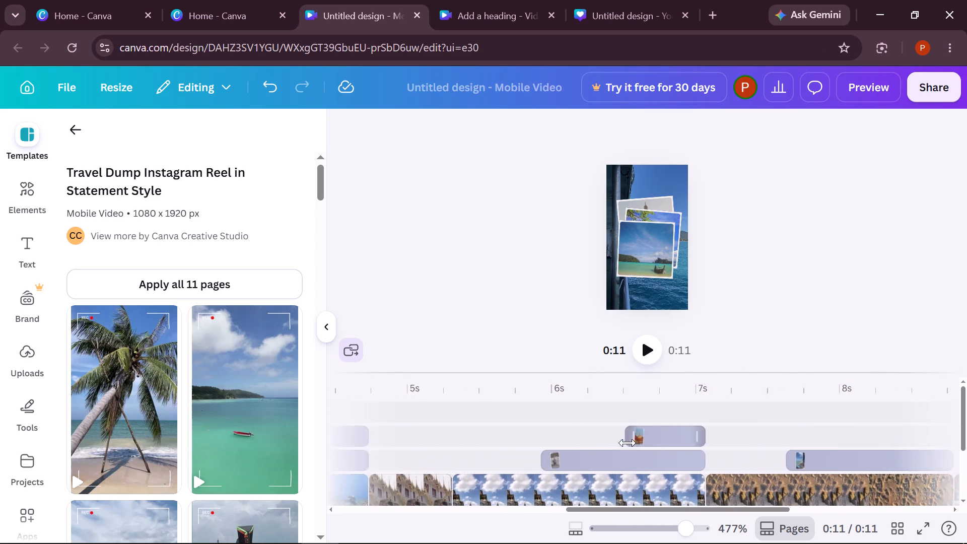
scroll(628, 443, "right", 6)
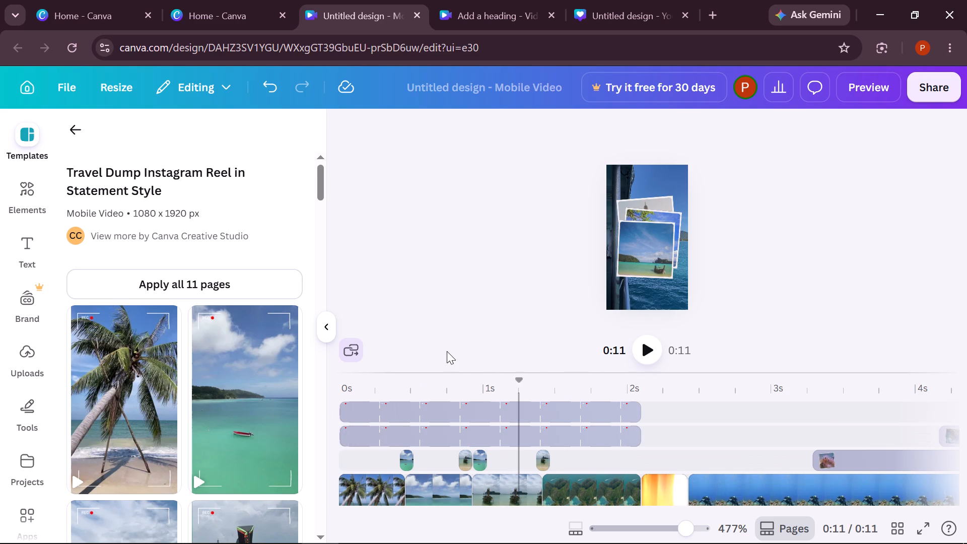
left_click_drag(457, 374, 457, 333)
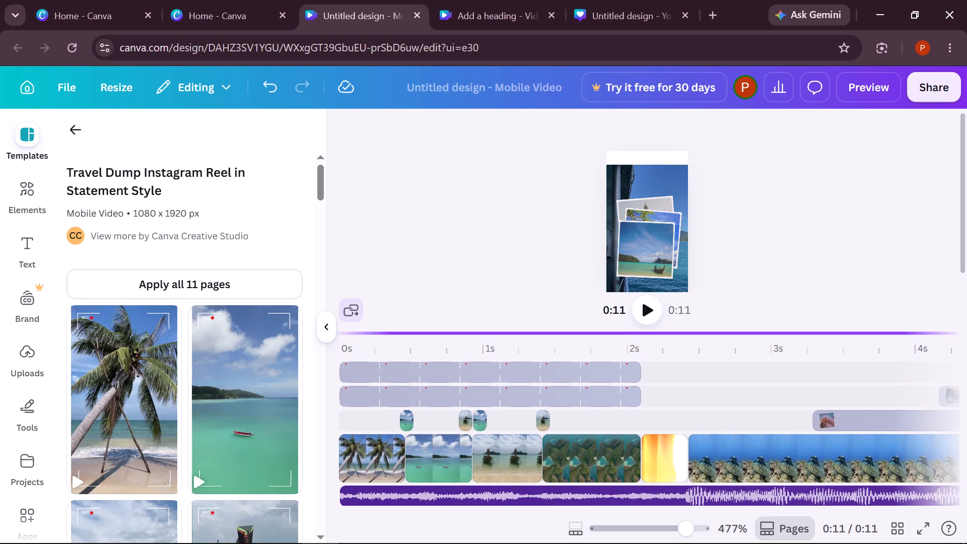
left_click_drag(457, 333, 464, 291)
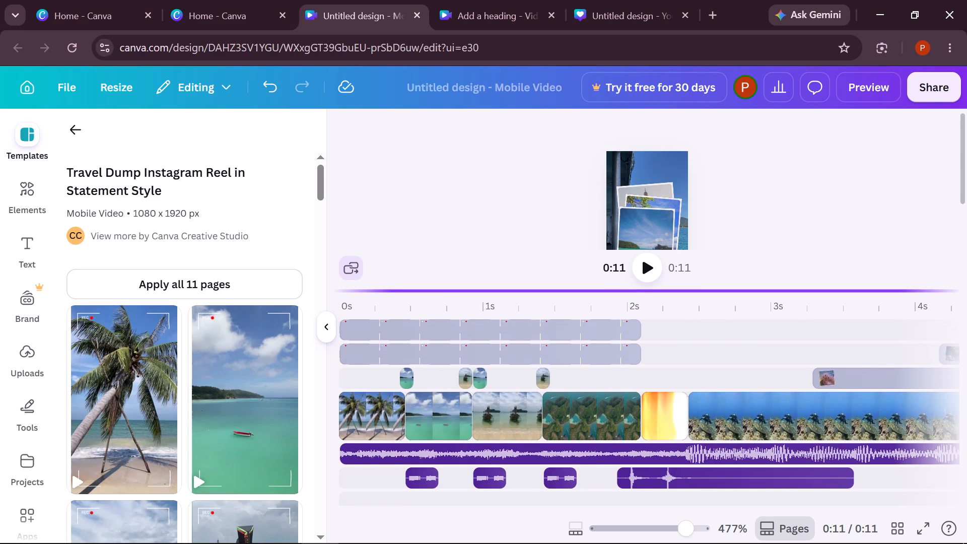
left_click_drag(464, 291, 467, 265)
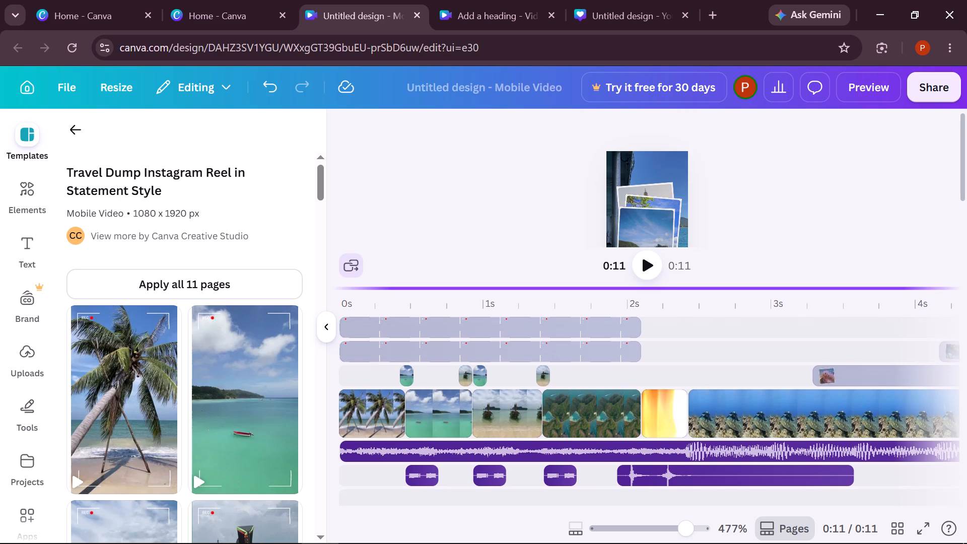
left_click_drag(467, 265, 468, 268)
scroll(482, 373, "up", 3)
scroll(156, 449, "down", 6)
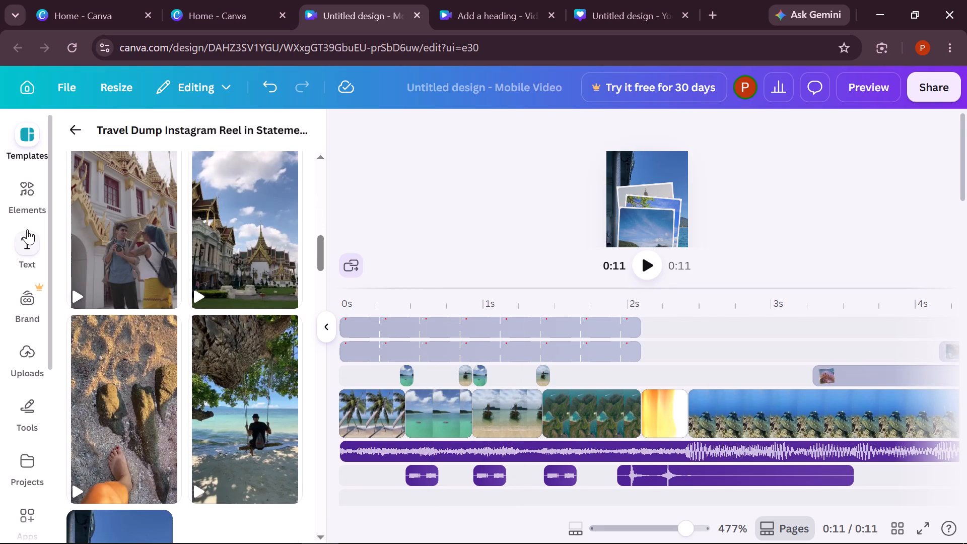
Add a default heading text over the bay clip, starting at about 0.7 s on the timeline.
left_click(25, 183)
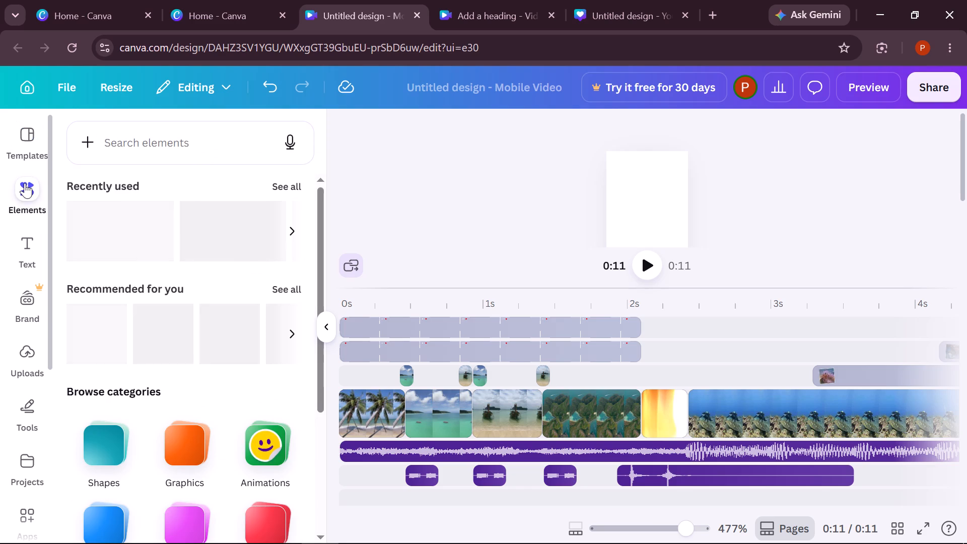
left_click(26, 231)
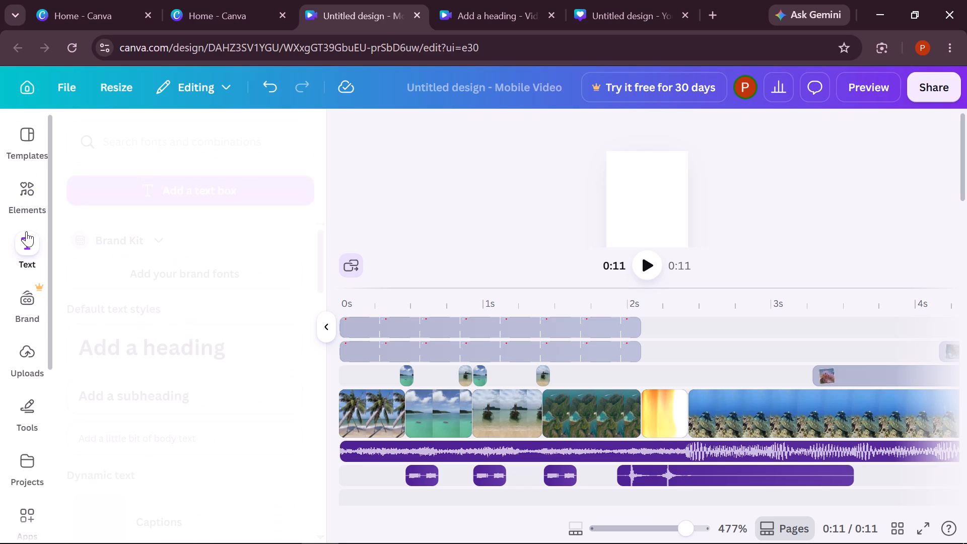
left_click(441, 408)
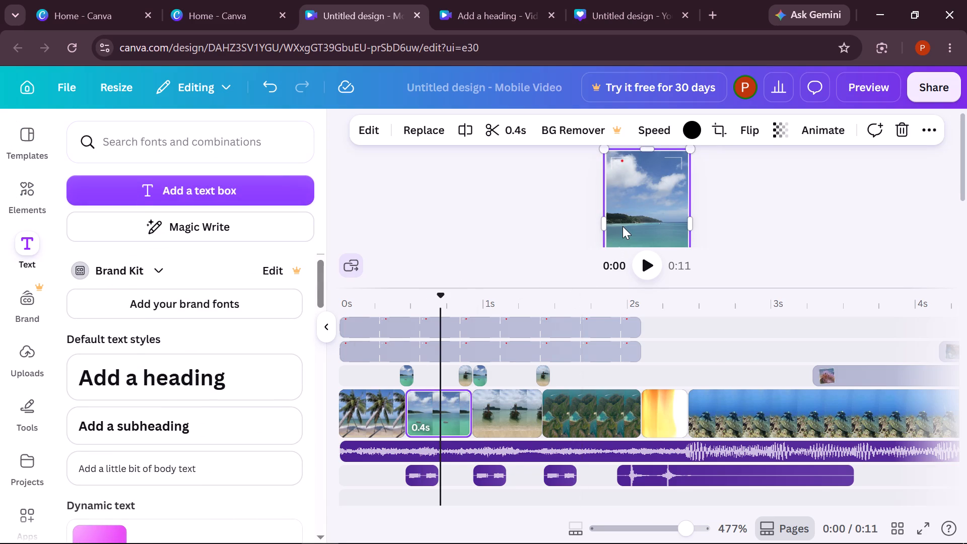
left_click(183, 368)
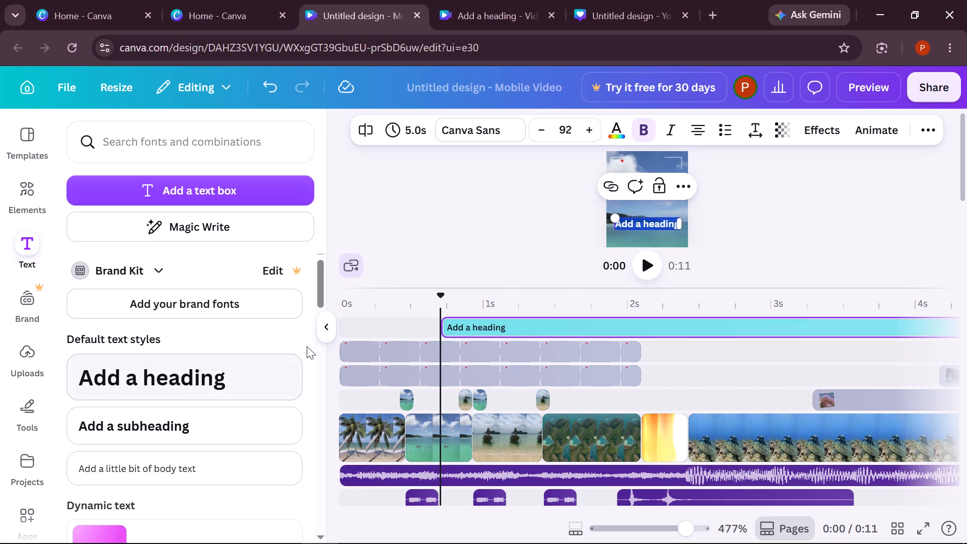
Replace the new heading's placeholder text with BEACH, shrinking the timeline area to show more of the preview.
left_click_drag(542, 290, 552, 320)
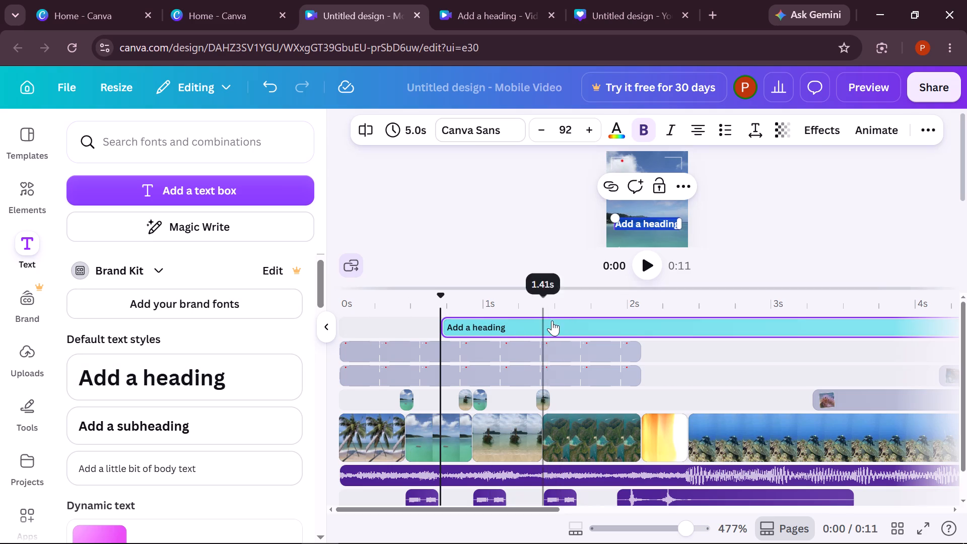
left_click_drag(552, 320, 554, 338)
left_click(653, 225)
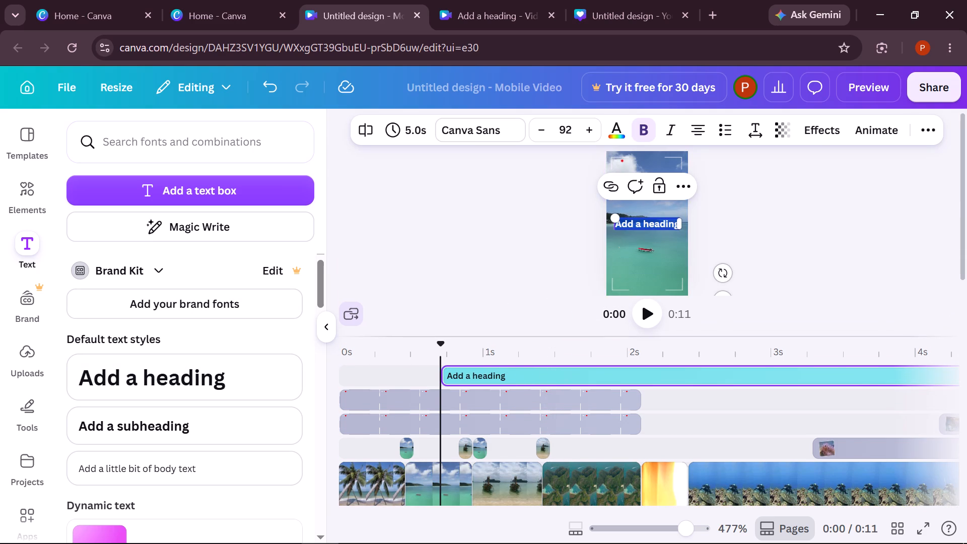
key("Right")
key("Right")
key("Right")
key("Right")
key("Right")
key("Right")
key("Right")
key("Right")
key("Right")
key("Right")
key("Right")
key("Right")
key("Right")
key("Right")
key("Right")
key("Right")
key("Right")
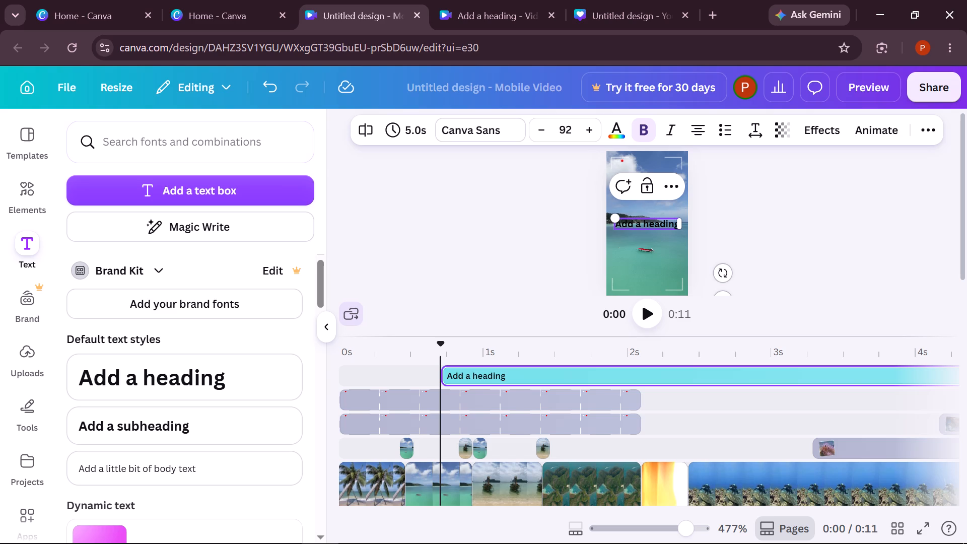
key("BackSpace")
key("BackSpace")
key("BackSpace")
key("BackSpace")
key("BackSpace")
key("BackSpace")
key("BackSpace")
key("BackSpace")
key("BackSpace")
key("BackSpace")
key("BackSpace")
key("BackSpace")
key("BackSpace")
key("BackSpace")
key("BackSpace")
key("BackSpace")
key("BackSpace")
key("BackSpace")
key("BackSpace")
key("BackSpace")
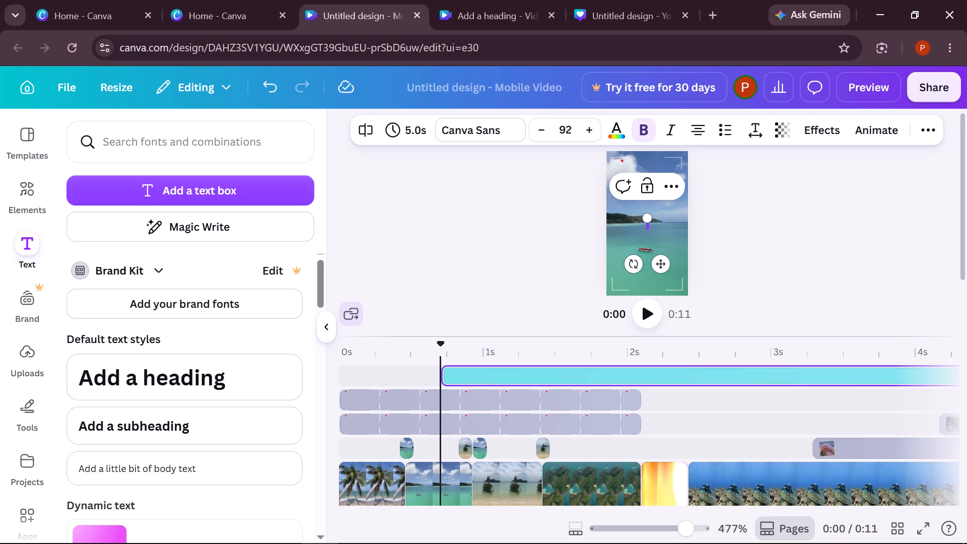
type("BEACH")
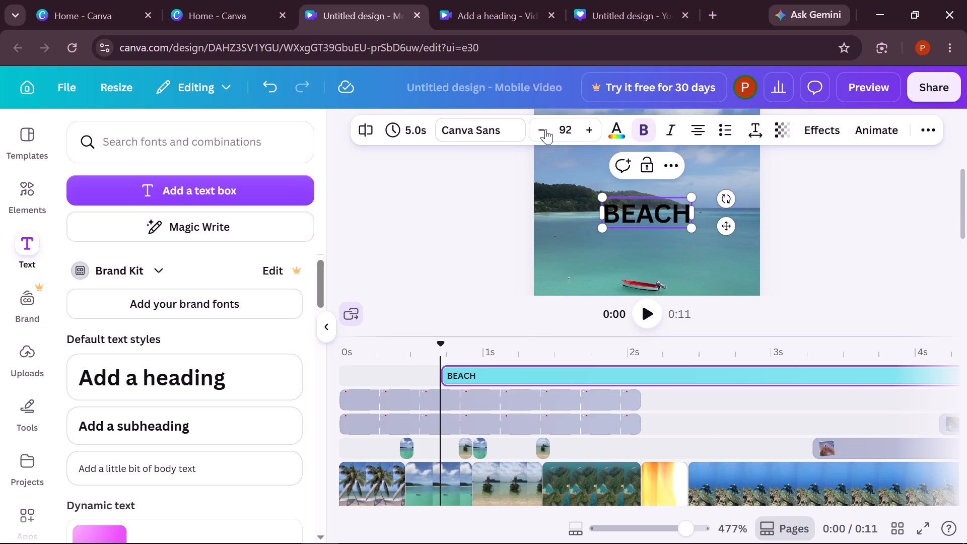
left_click(552, 234)
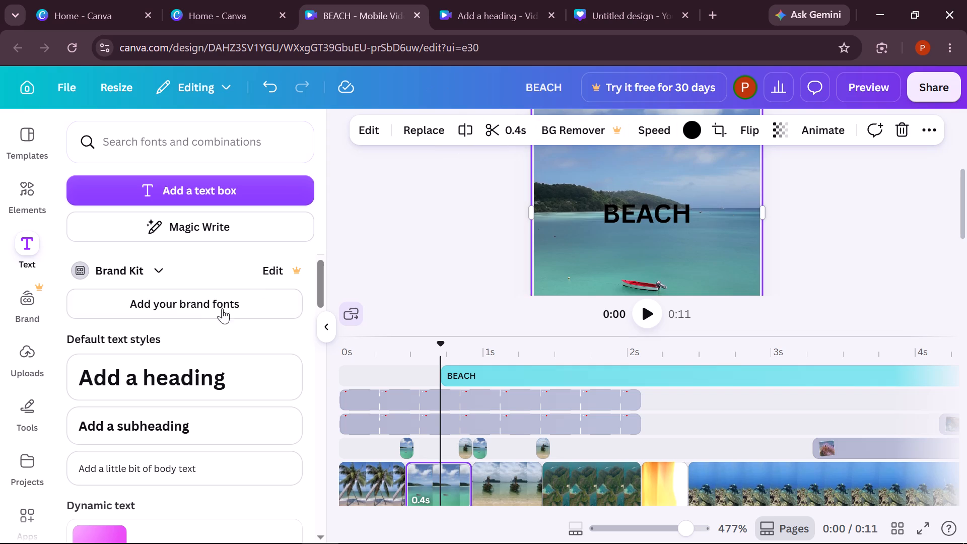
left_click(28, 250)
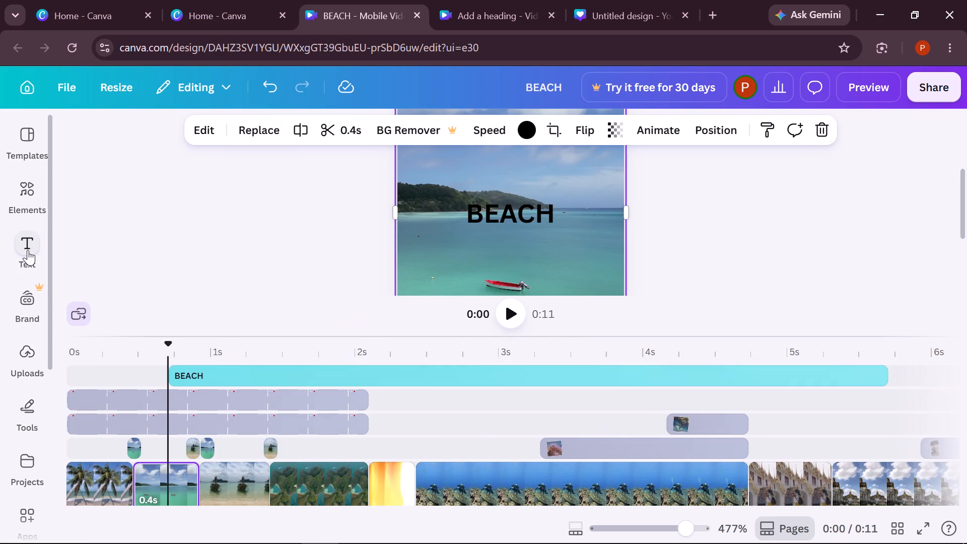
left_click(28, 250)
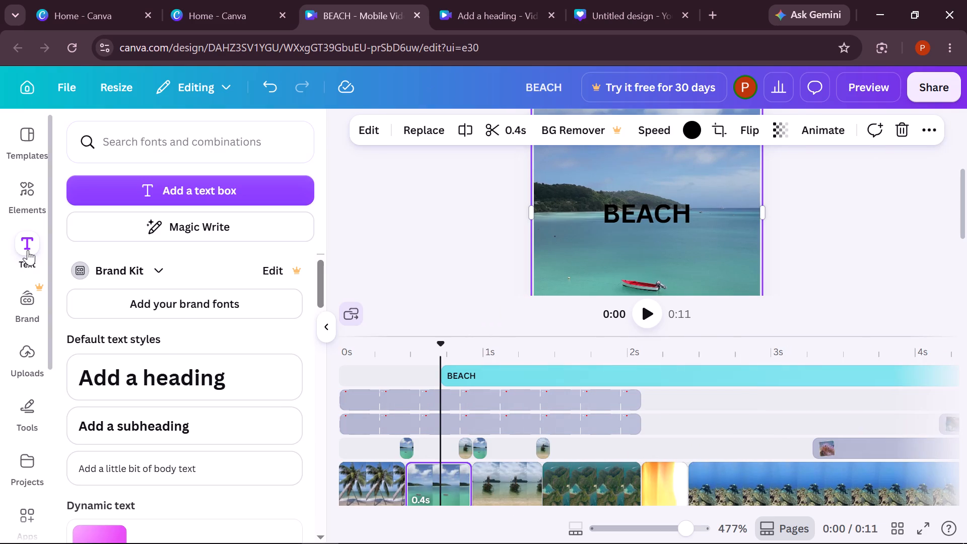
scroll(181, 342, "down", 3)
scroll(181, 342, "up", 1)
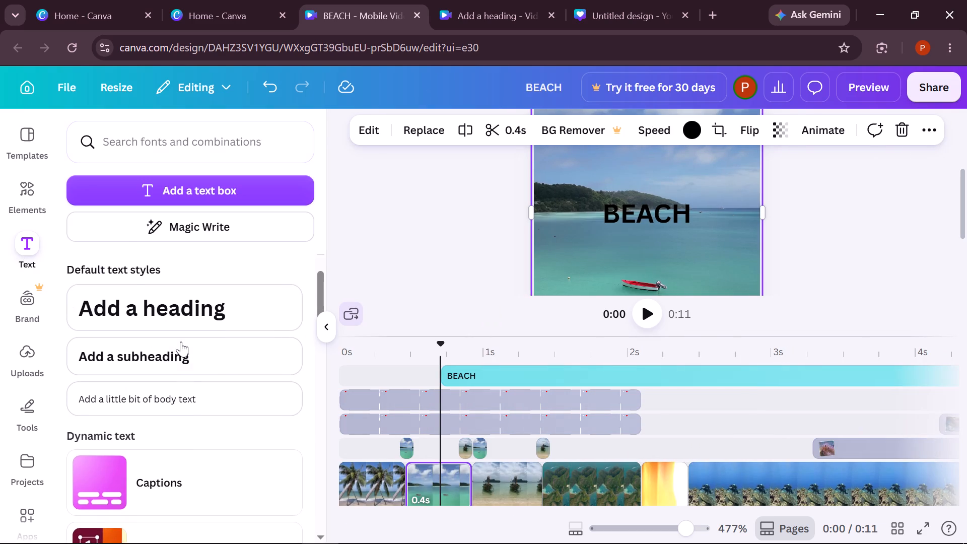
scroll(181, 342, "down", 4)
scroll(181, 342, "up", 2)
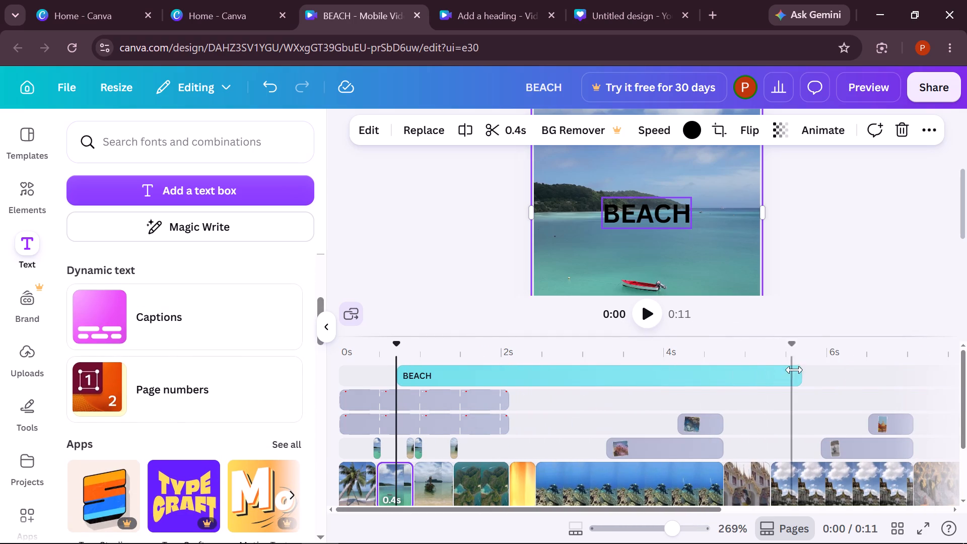
Shorten the BEACH heading on the timeline to 0.2 s by trimming its end.
left_click_drag(799, 373, 611, 382)
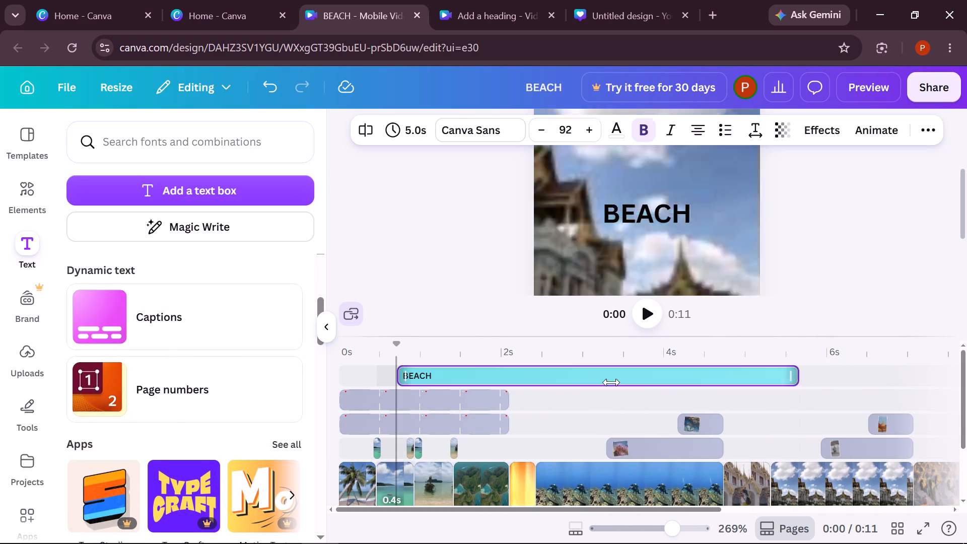
left_click_drag(611, 382, 417, 383)
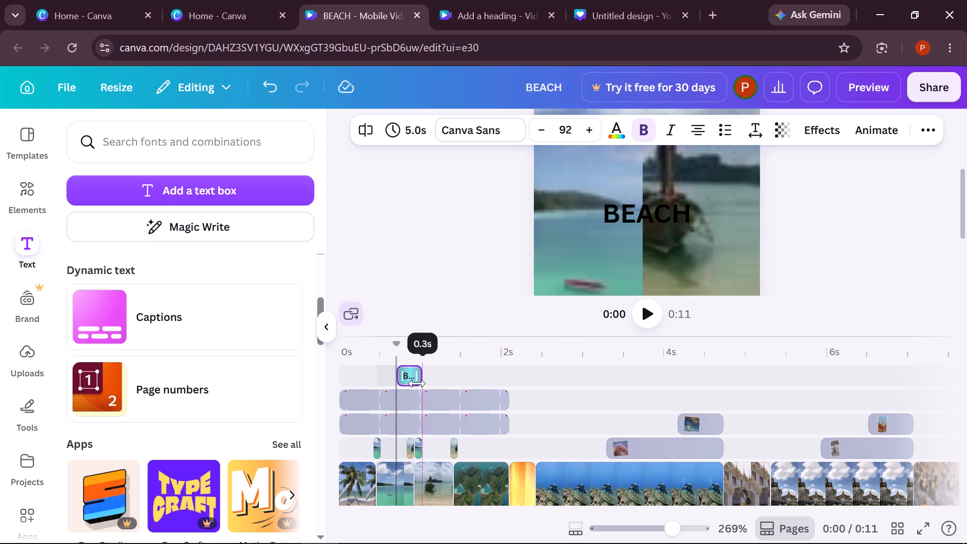
left_click_drag(417, 383, 412, 384)
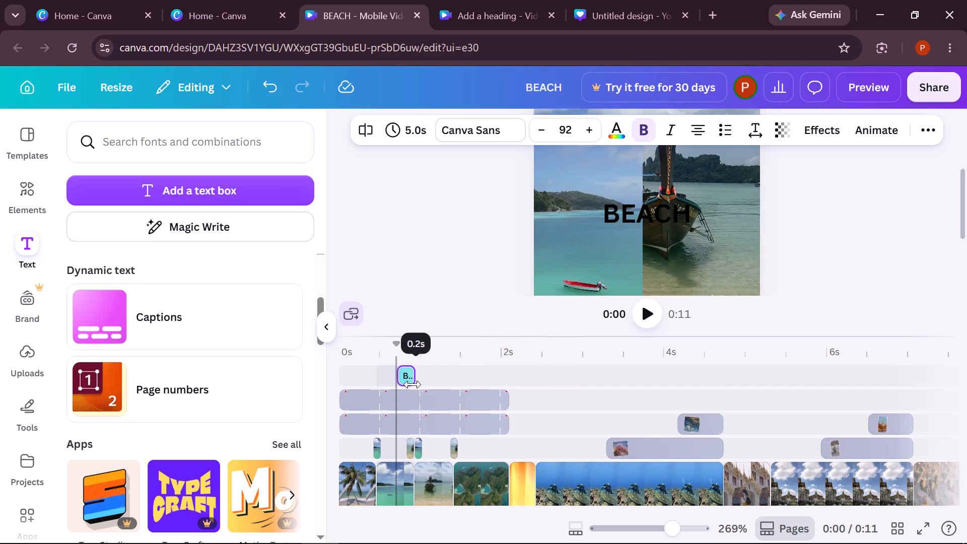
left_click_drag(412, 384, 418, 381)
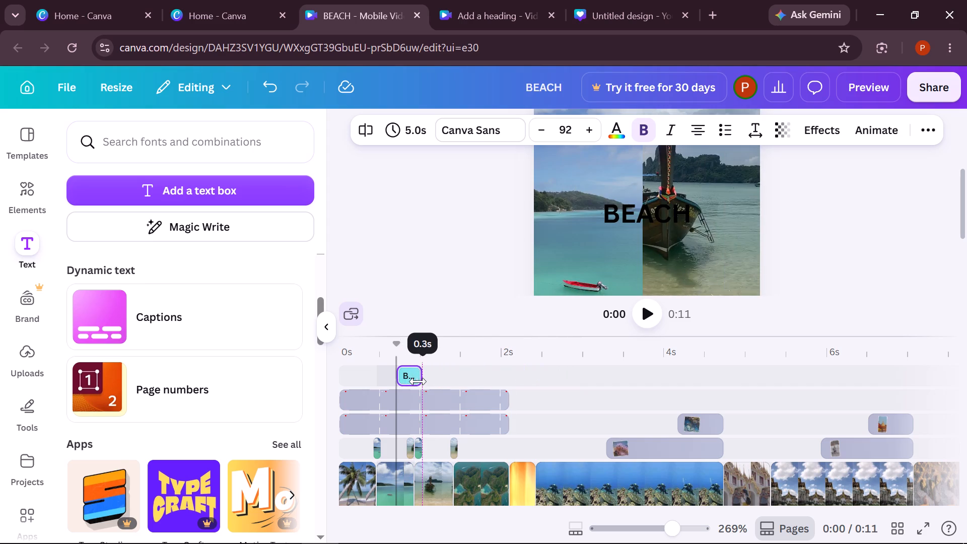
left_click_drag(418, 381, 413, 384)
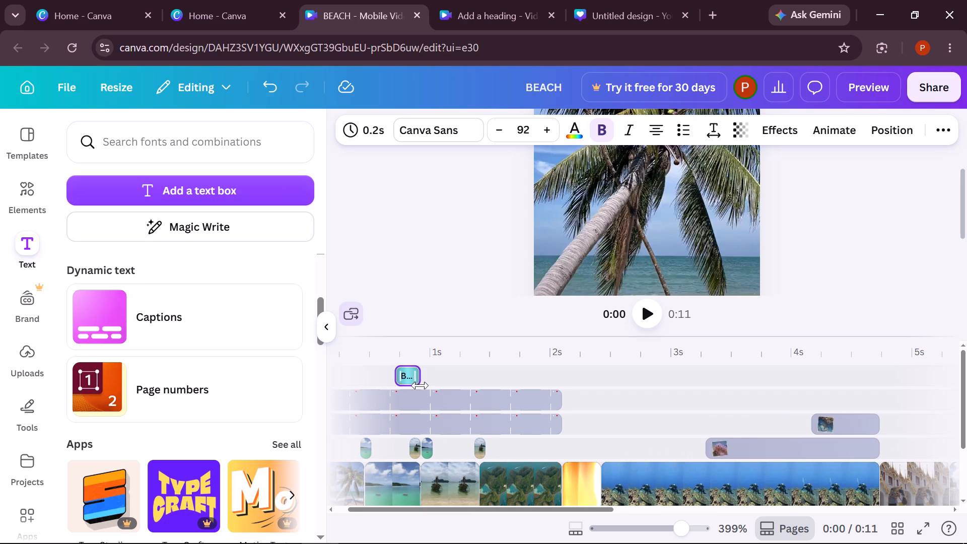
Copy the 0.2 s BEACH heading and paste the duplicate at the same time, keeping the original's start at about 0.7 s.
scroll(420, 385, "right", 1)
scroll(420, 385, "up", 1)
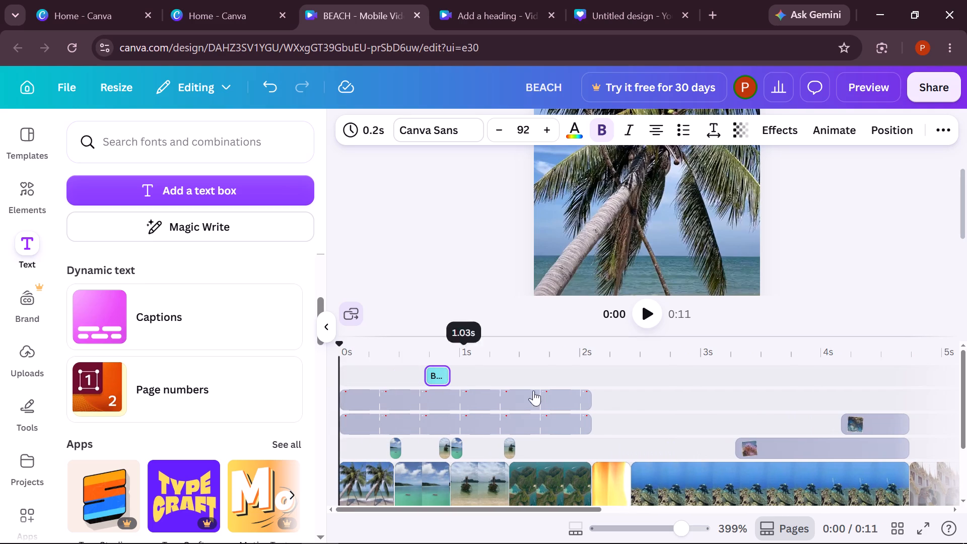
left_click(460, 369)
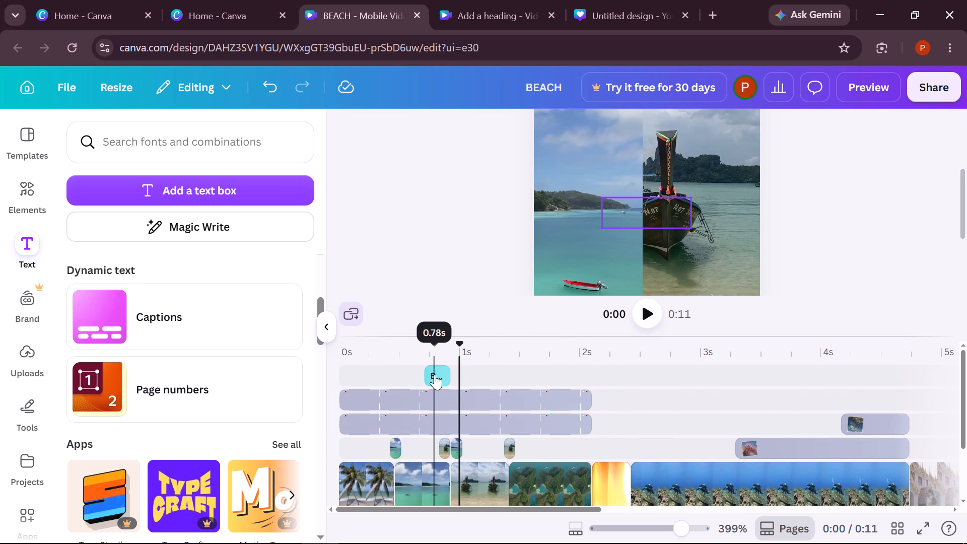
left_click(435, 374)
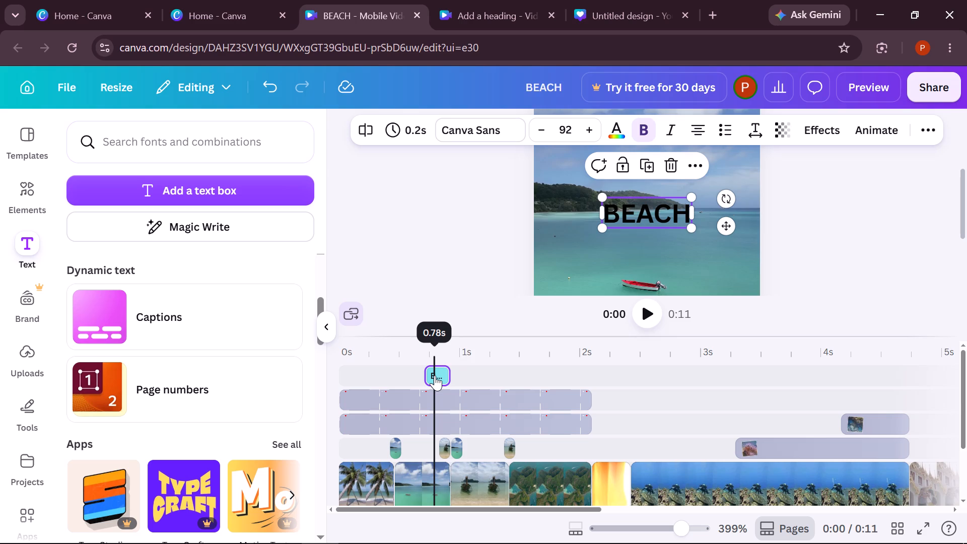
key("ctrl+c")
left_click_drag(435, 375, 438, 360)
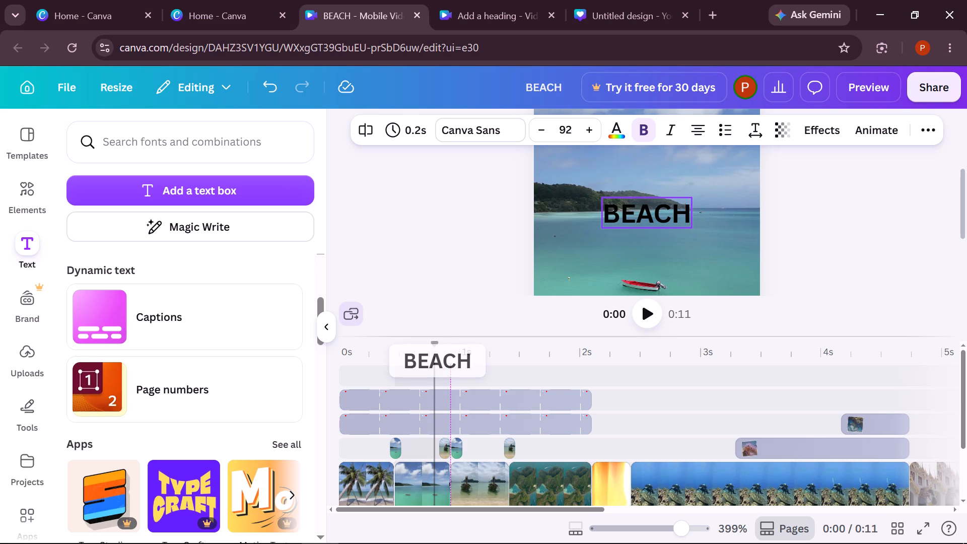
left_click_drag(438, 360, 438, 365)
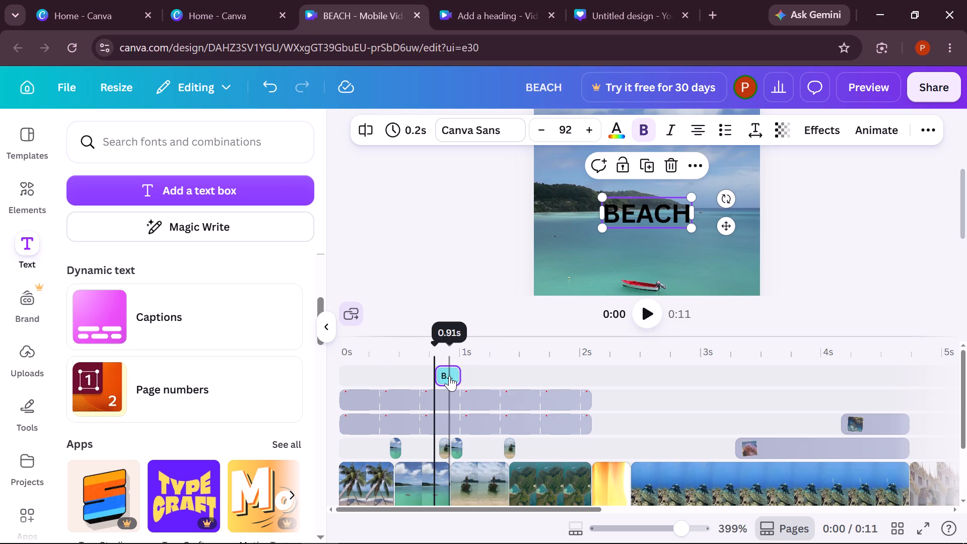
left_click_drag(449, 376, 442, 376)
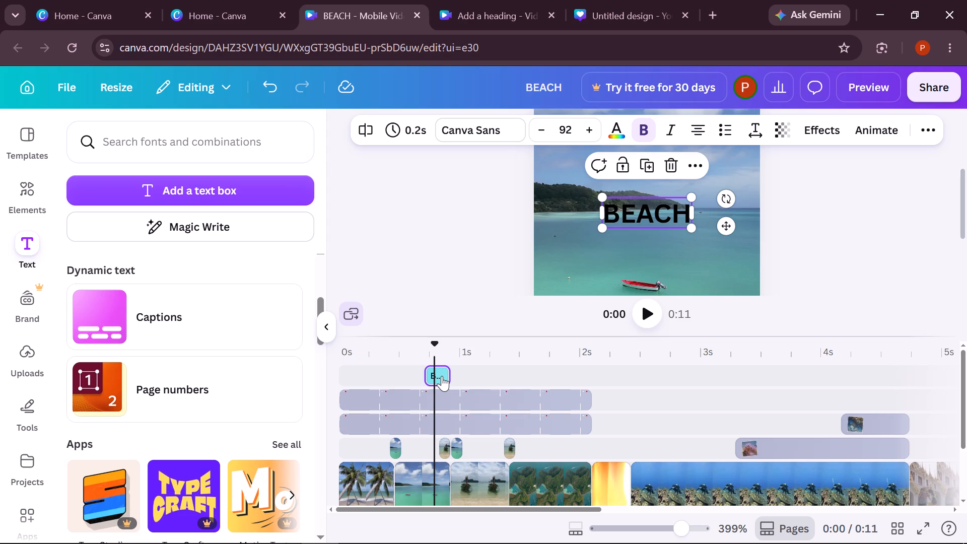
key("ctrl+v")
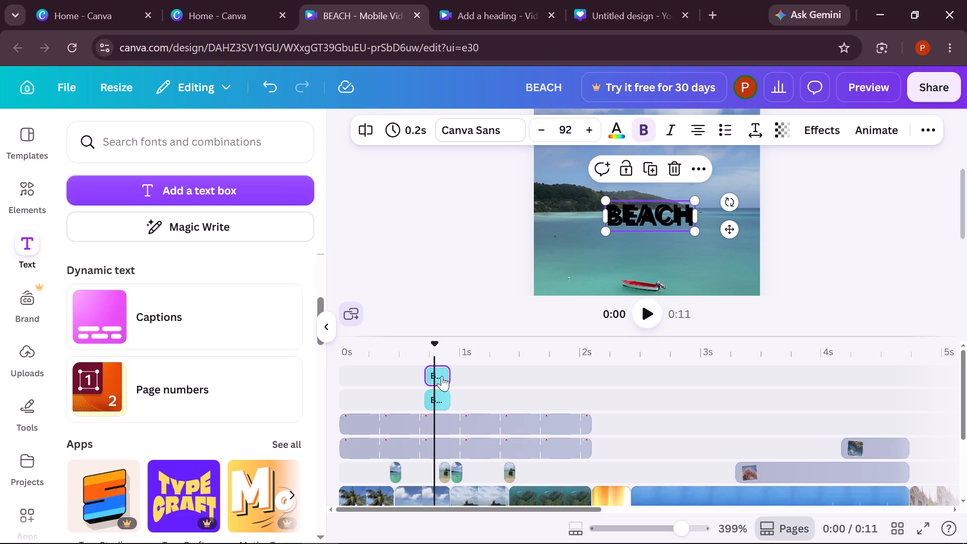
Extend the BEACH heading on the second text track to 1.7 s, ending at about 2.4 s.
left_click(442, 393)
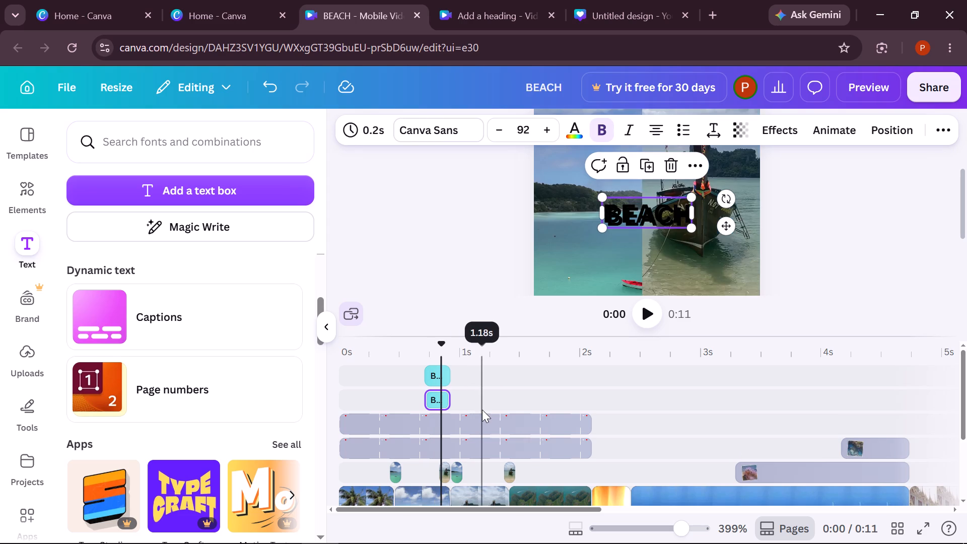
left_click(488, 397)
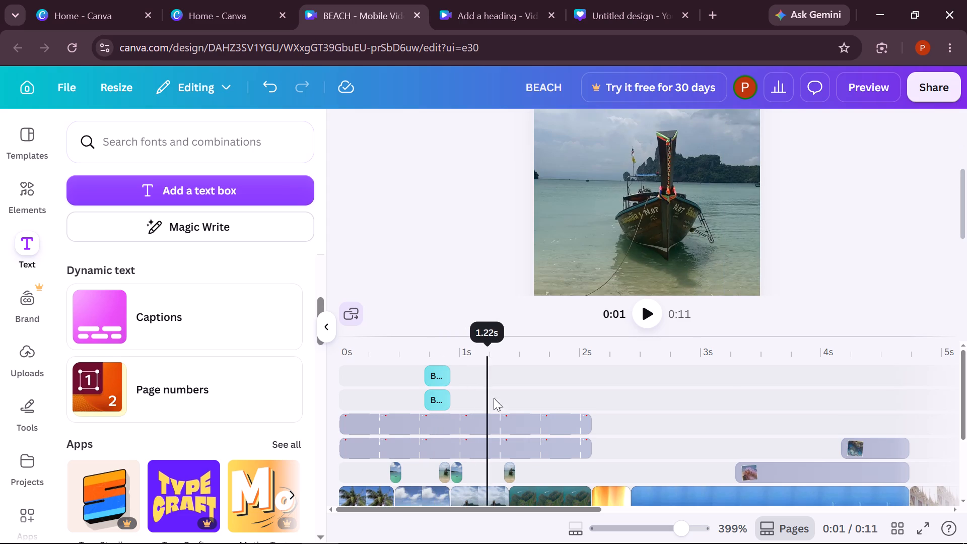
left_click(813, 465)
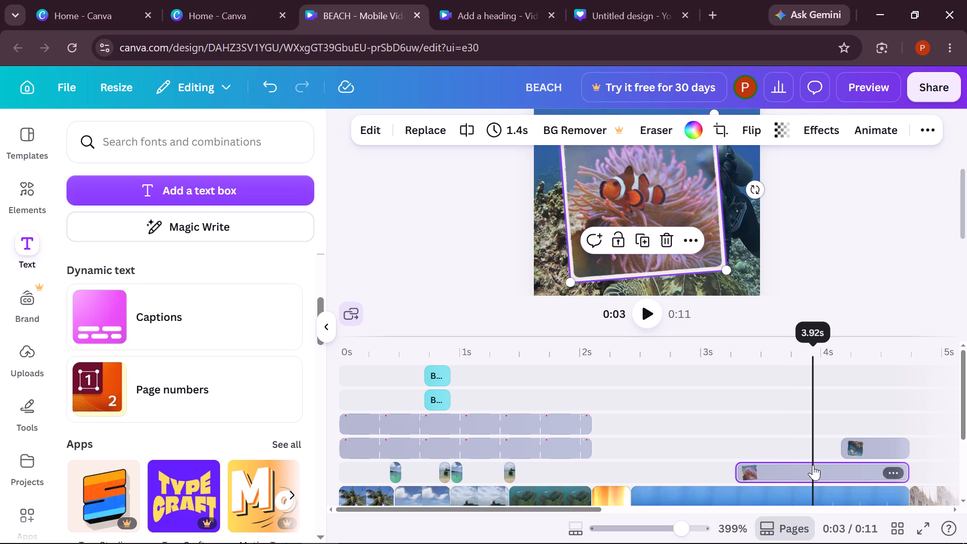
left_click(451, 397)
left_click_drag(448, 398, 625, 400)
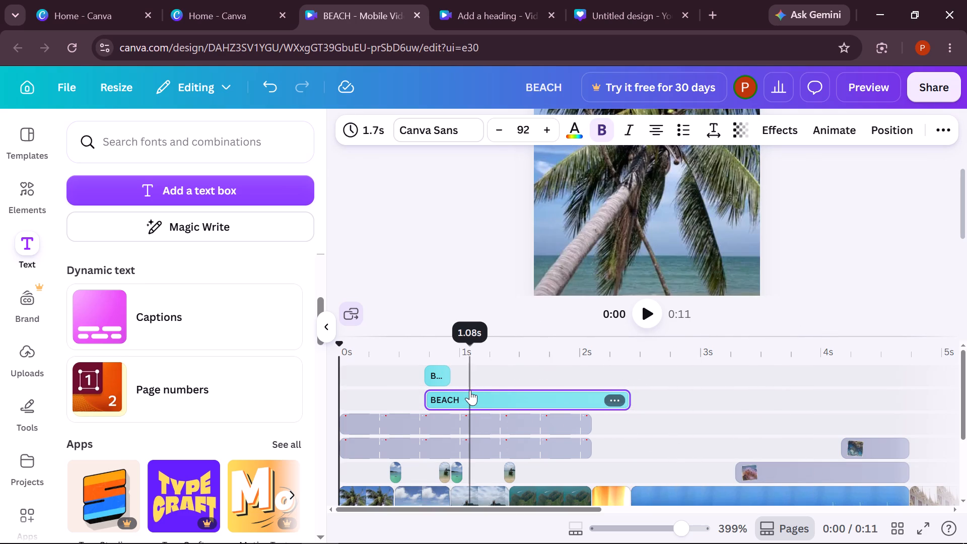
Clear the text of the 1.7 s BEACH heading while viewing it over the boat clip.
left_click(470, 390)
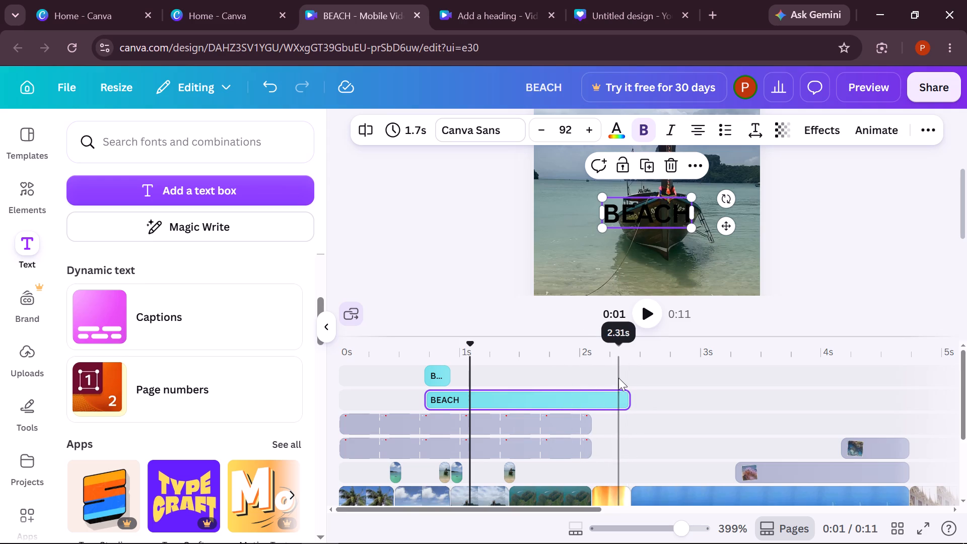
left_click(668, 212)
key("Right")
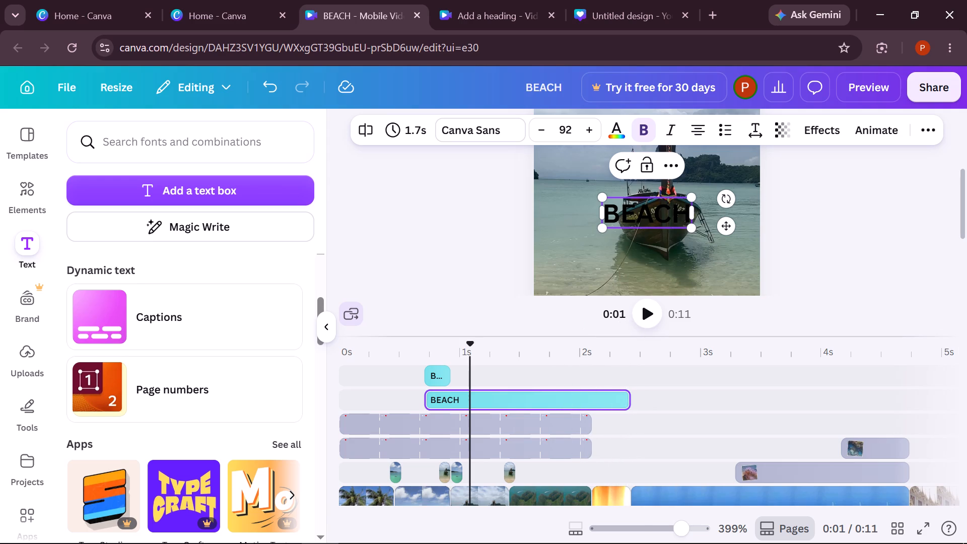
key("BackSpace")
key("BackSpace")
key("BackSpace")
key("BackSpace")
key("BackSpace")
key("BackSpace")
key("BackSpace")
key("BackSpace")
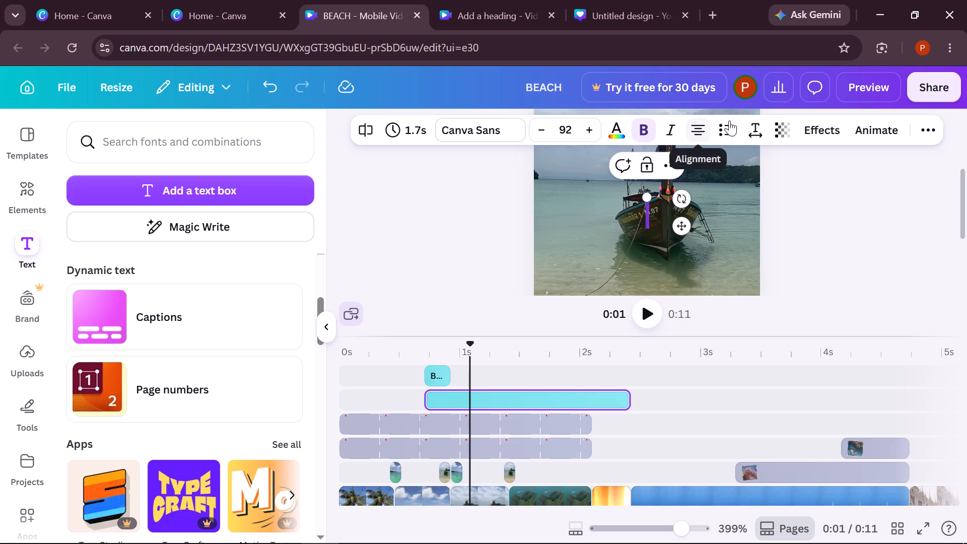
left_click(919, 125)
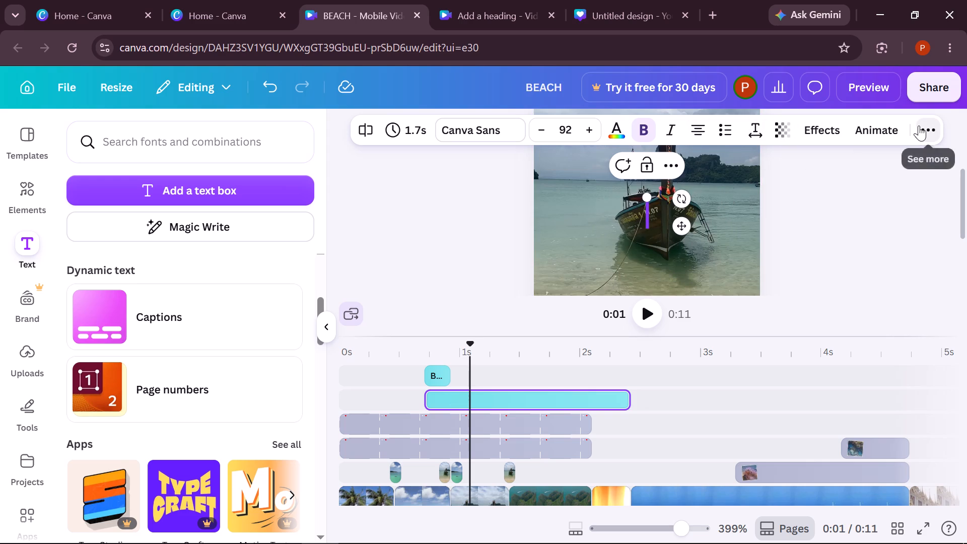
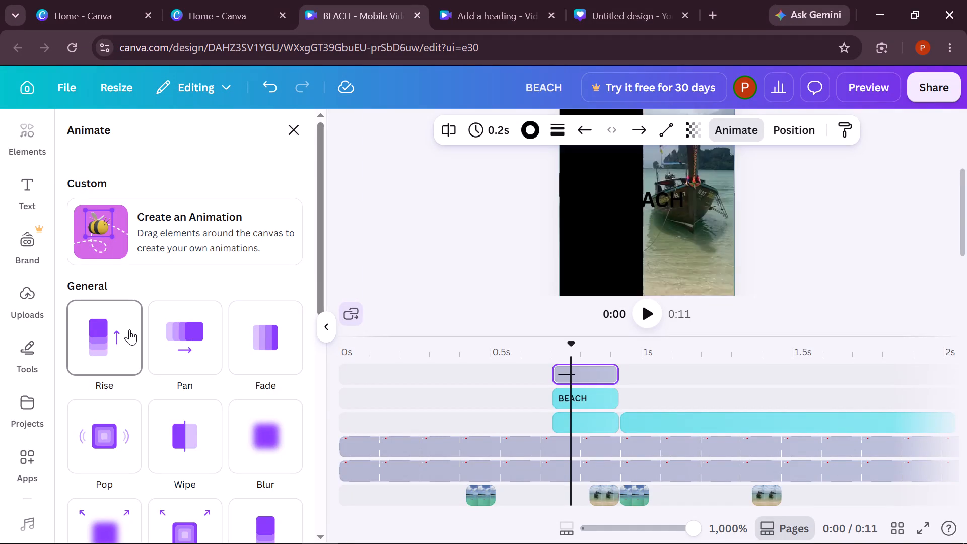
Apply the Pop animation to the line beneath the BEACH heading.
left_click(139, 421)
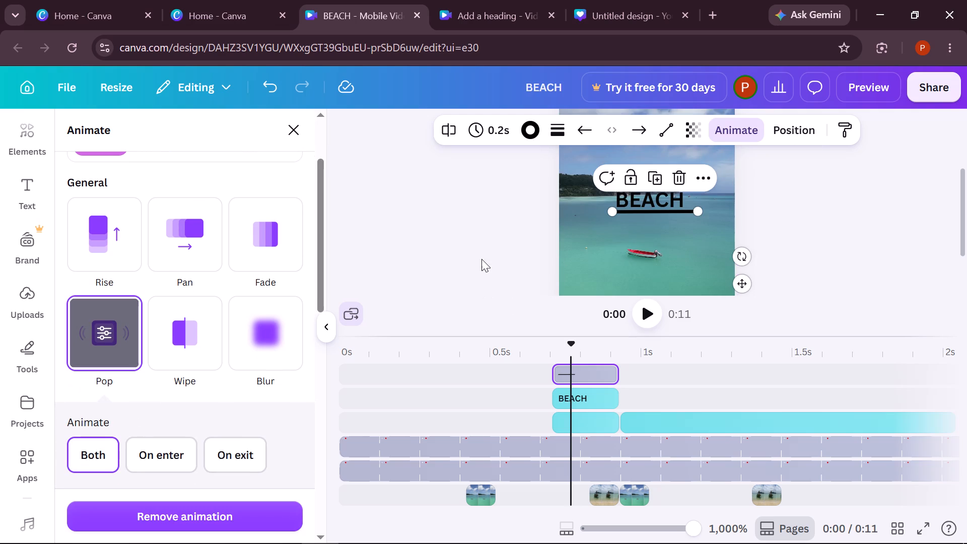
Apply the Pop animation to the 0.2 s BEACH heading above the line.
left_click(580, 398)
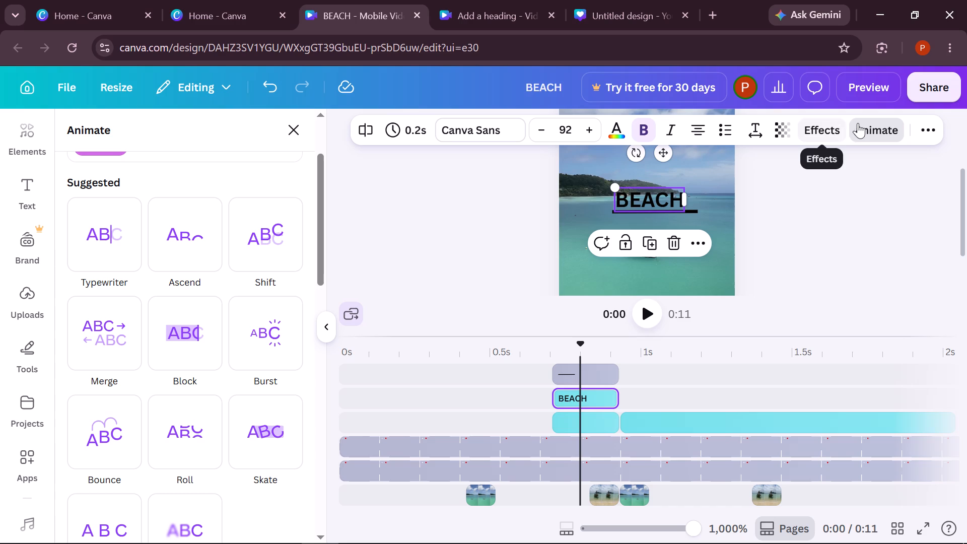
scroll(173, 287, "up", 3)
scroll(173, 287, "down", 1)
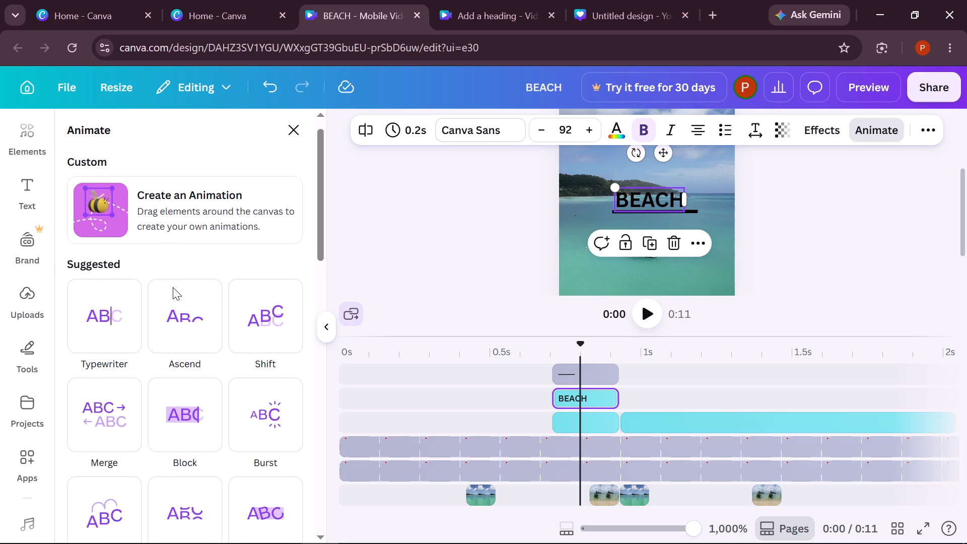
scroll(173, 287, "down", 5)
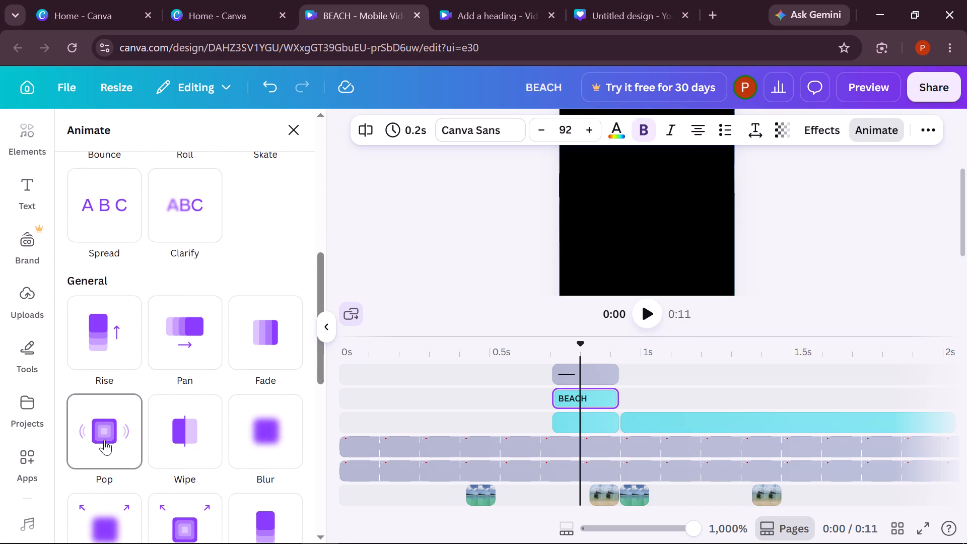
left_click(104, 440)
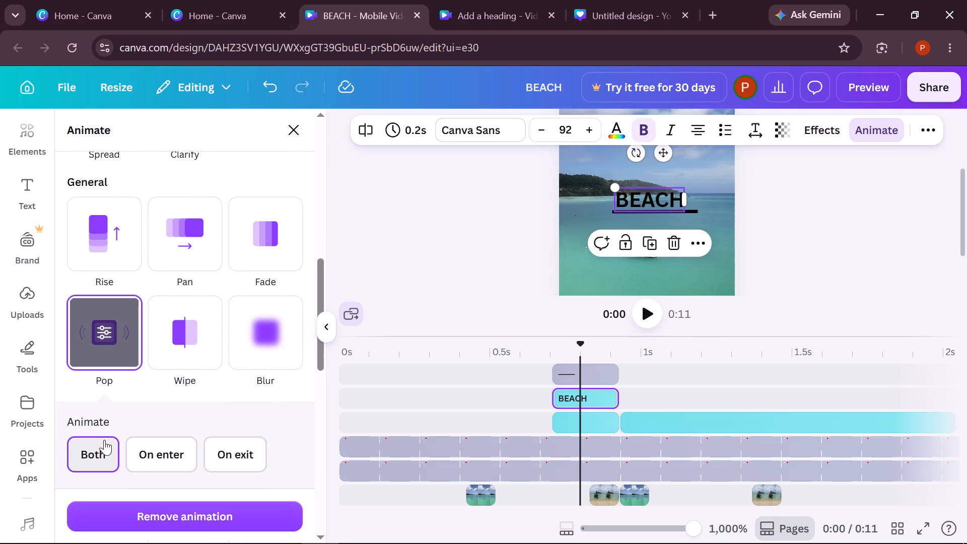
Play back the video from several points on the timeline to review the clips and framed photo overlays.
left_click(500, 415)
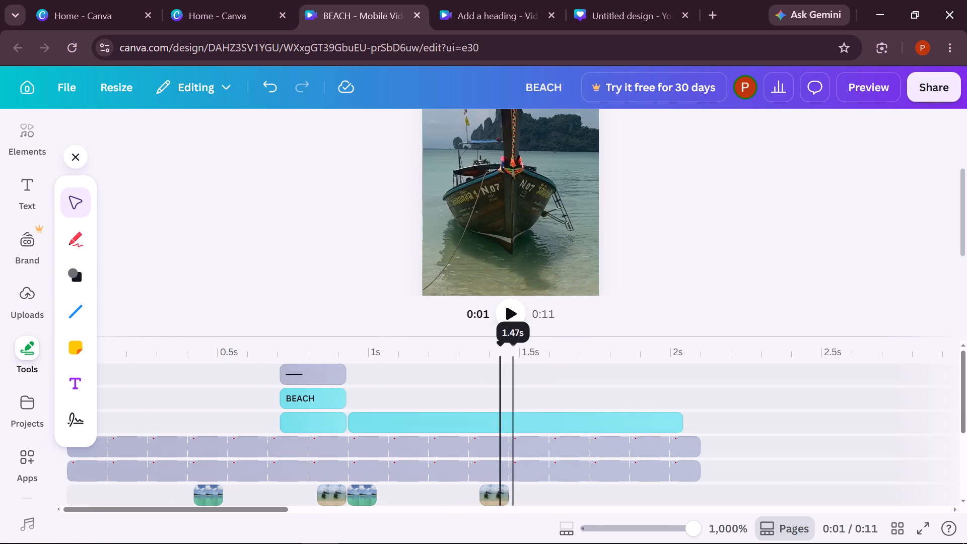
left_click(511, 315)
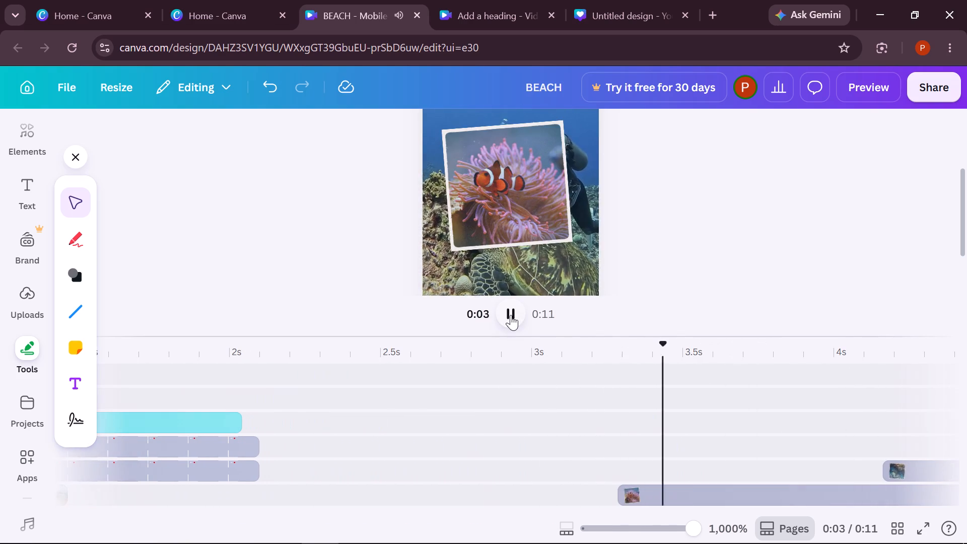
scroll(382, 399, "right", 7)
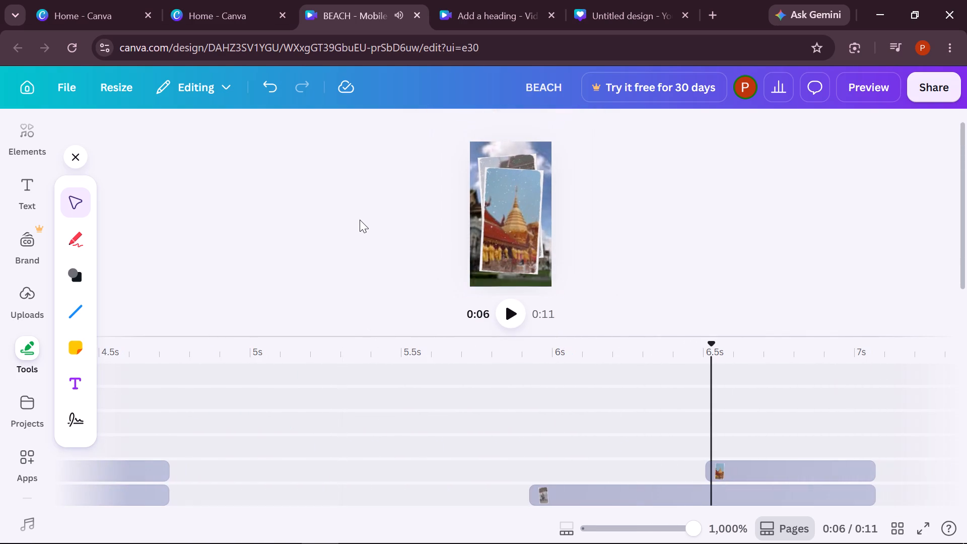
left_click(360, 220)
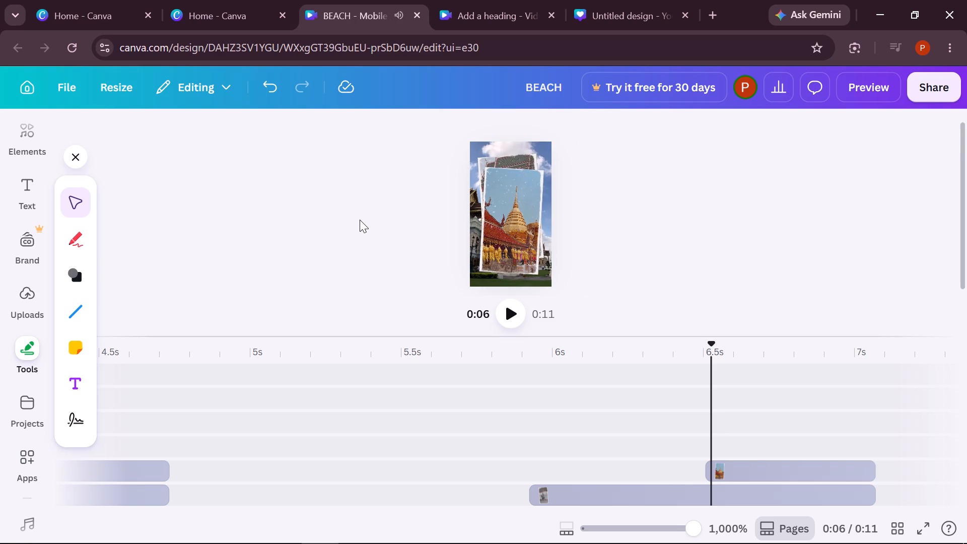
left_click(246, 422)
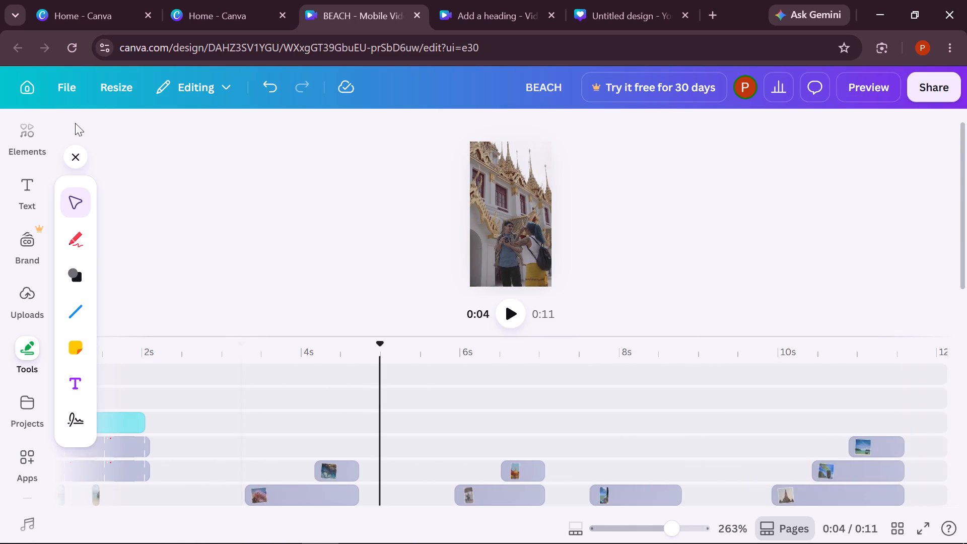
left_click(76, 156)
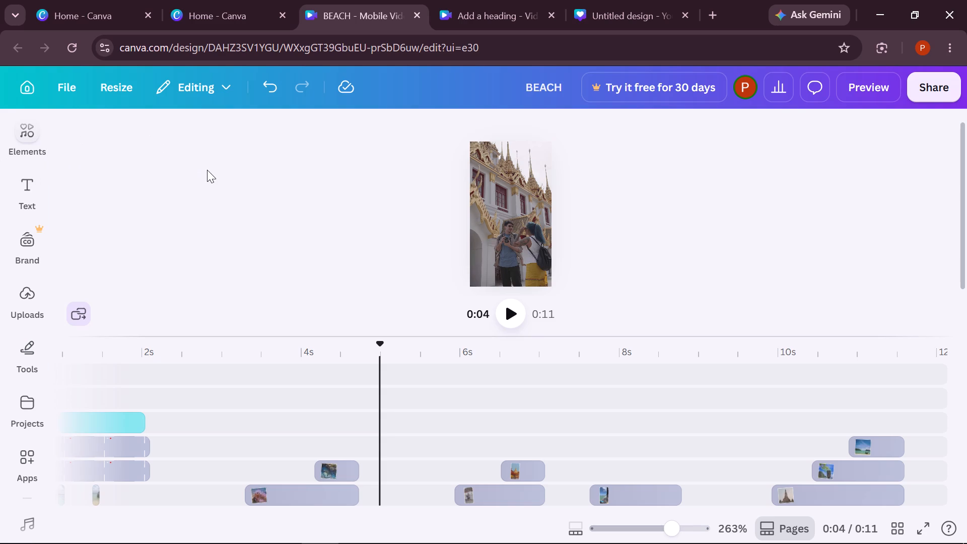
left_click(518, 321)
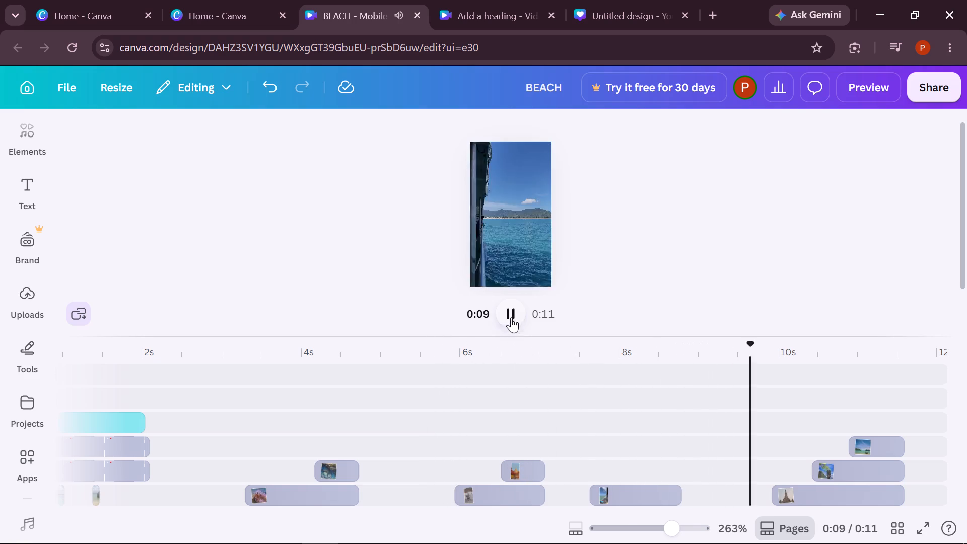
scroll(380, 372, "right", 6)
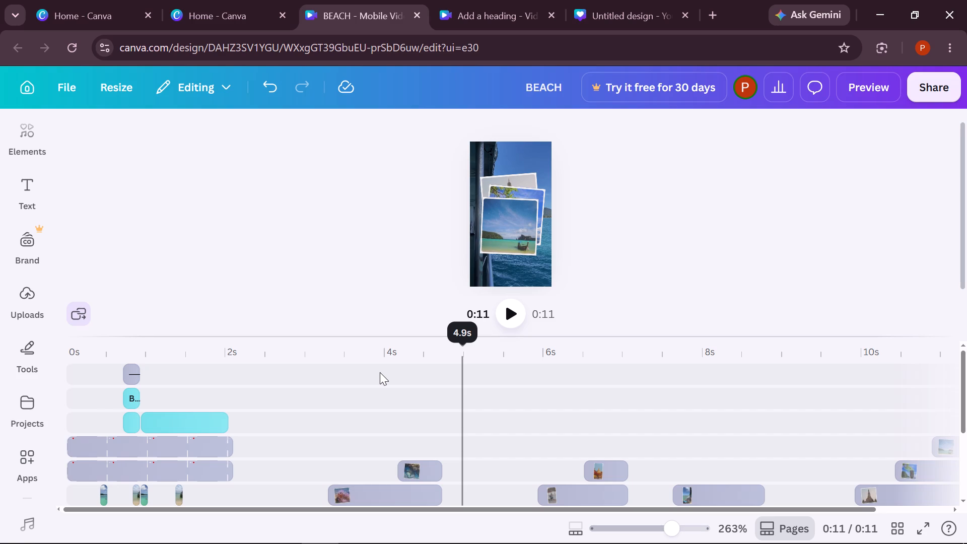
left_click(361, 420)
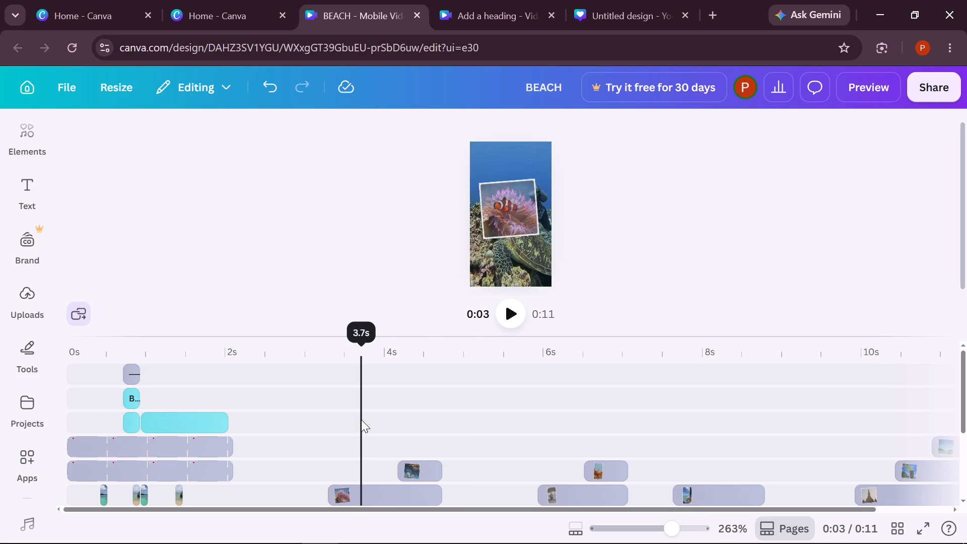
scroll(361, 420, "right", 4)
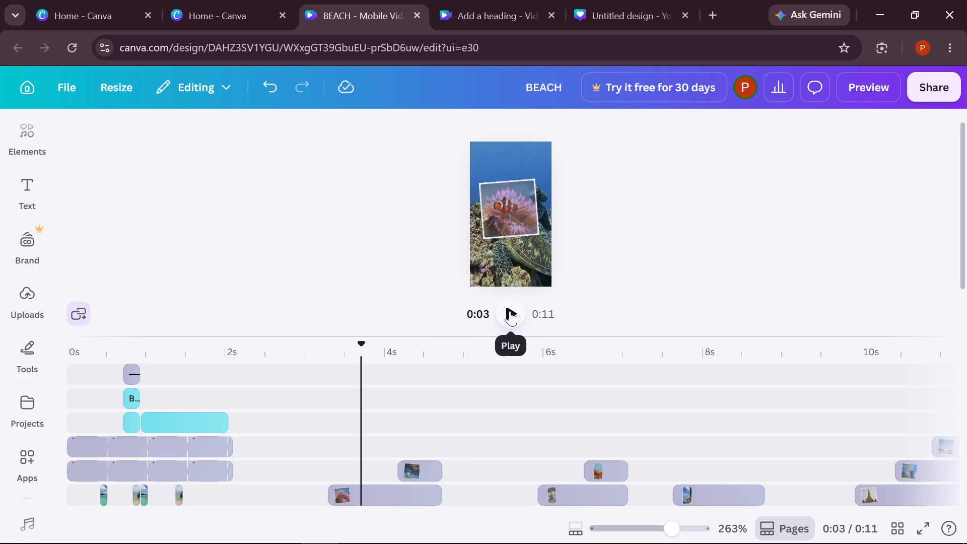
left_click(510, 311)
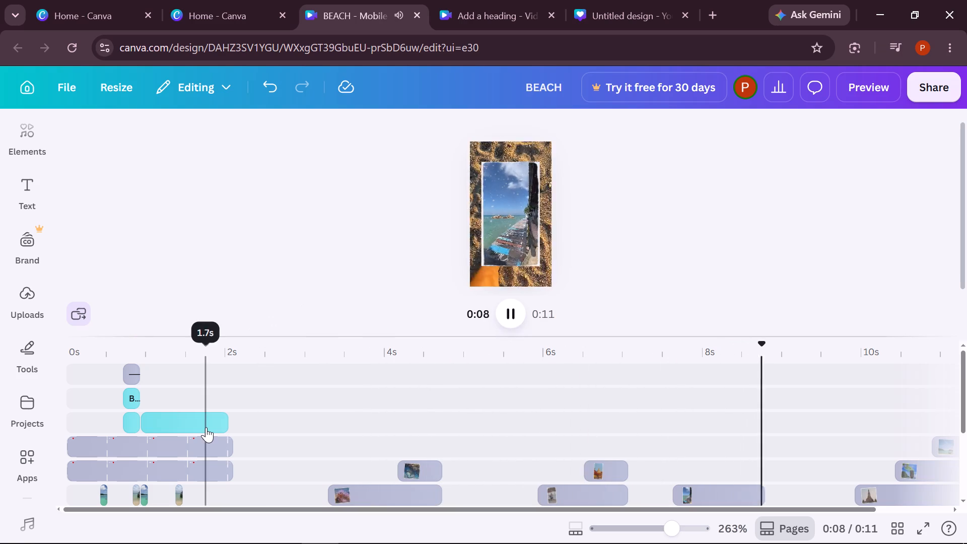
Examine the Pop animation's enter, exit and speed settings and the other animation choices for the line beneath the BEACH heading.
left_click(131, 377)
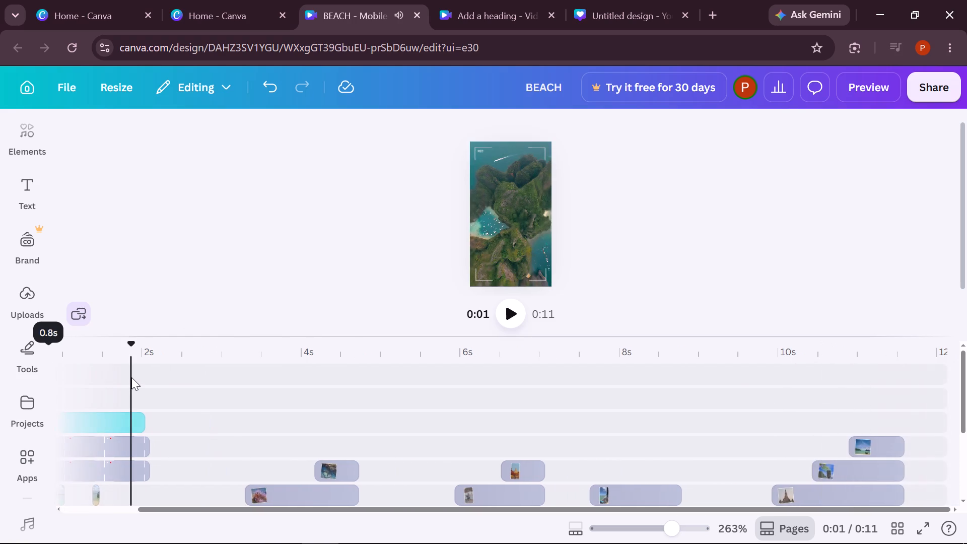
scroll(131, 377, "right", 4)
left_click(132, 371)
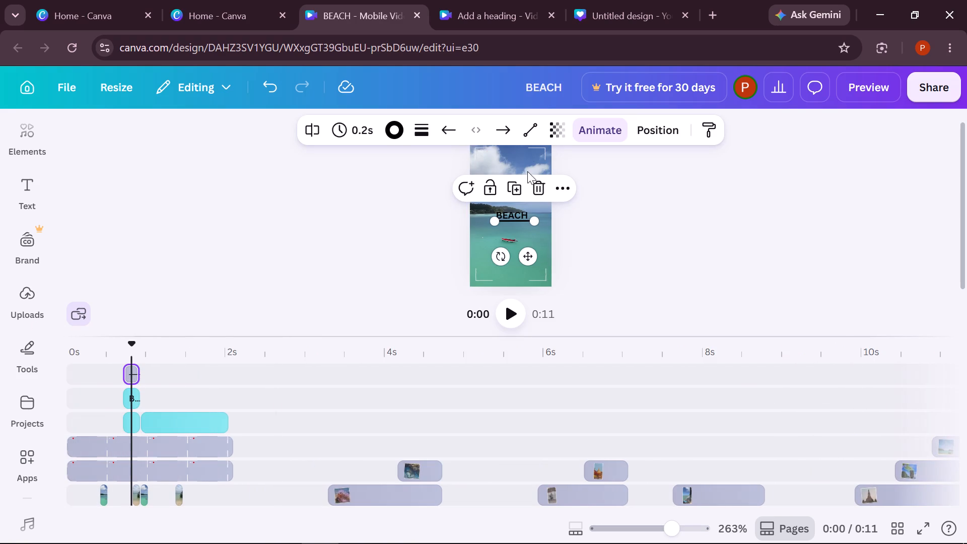
left_click(663, 121)
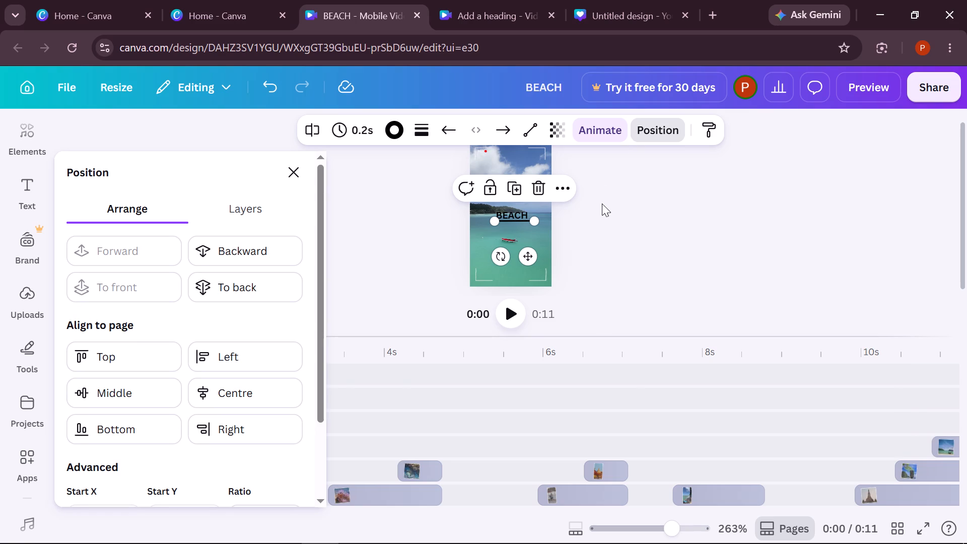
left_click(593, 126)
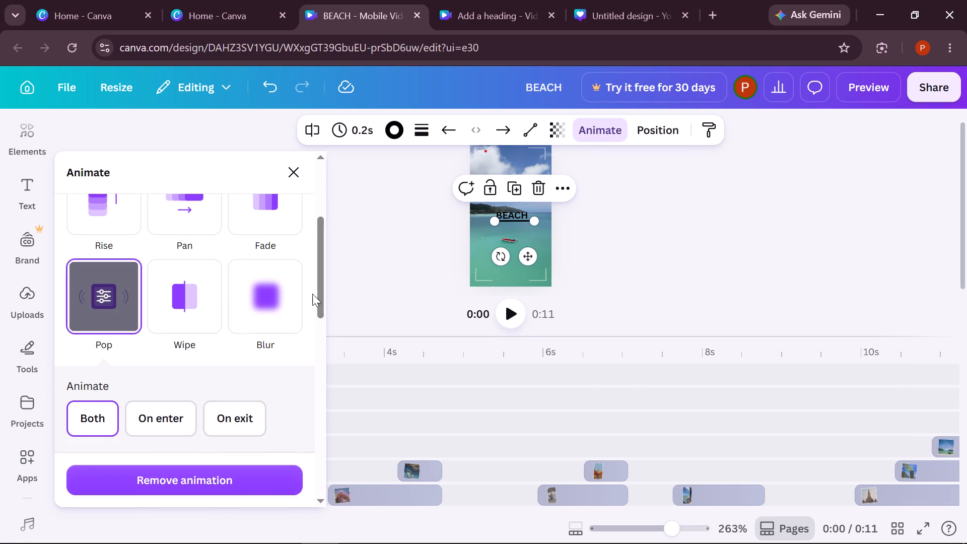
scroll(269, 324, "down", 1)
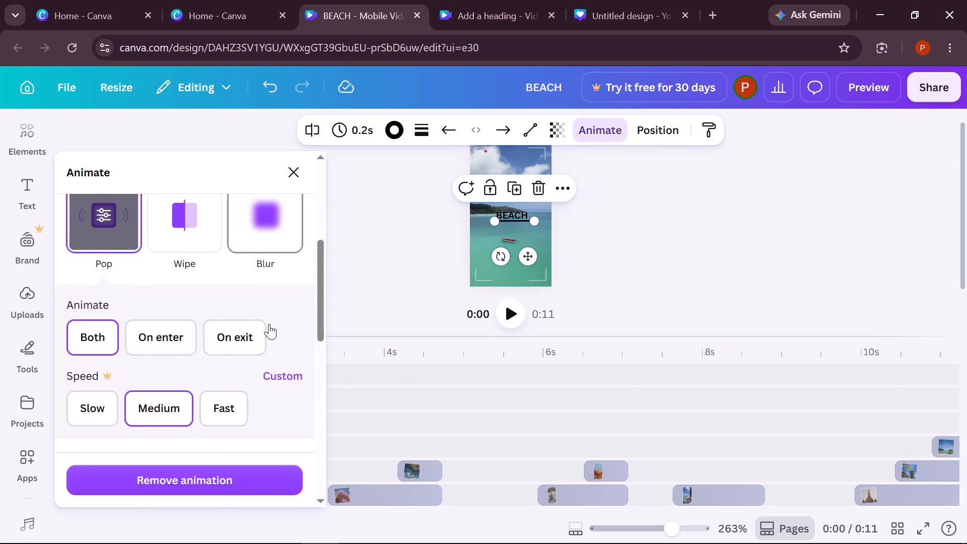
scroll(269, 324, "down", 2)
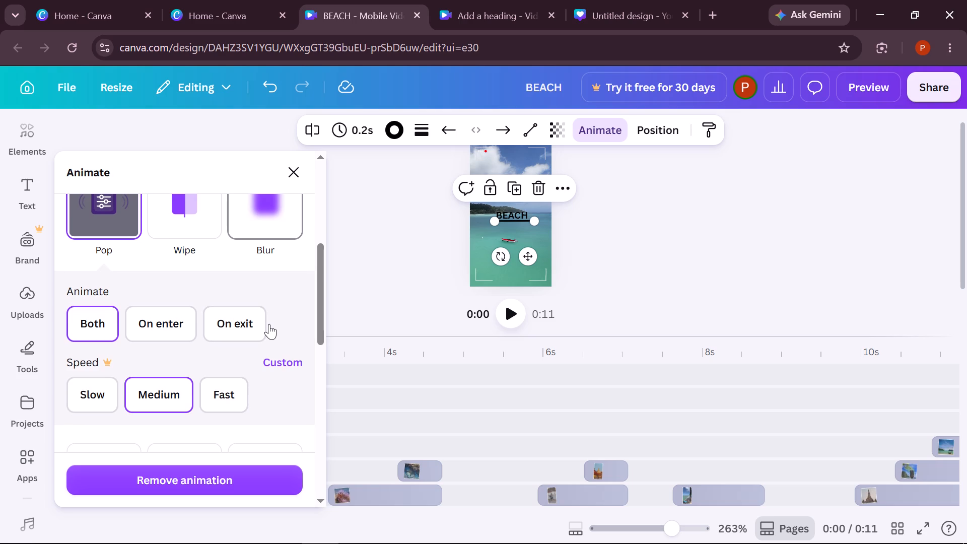
scroll(269, 324, "down", 4)
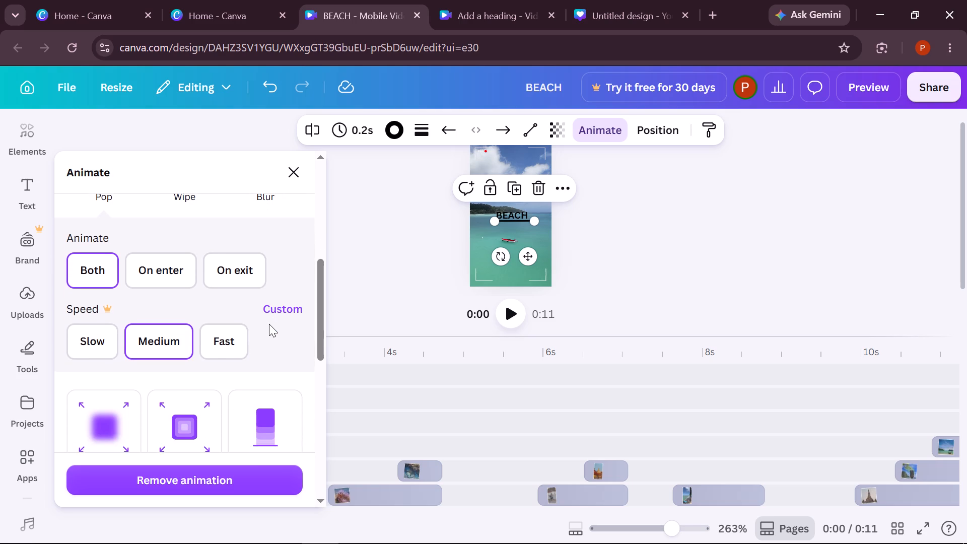
scroll(269, 324, "down", 2)
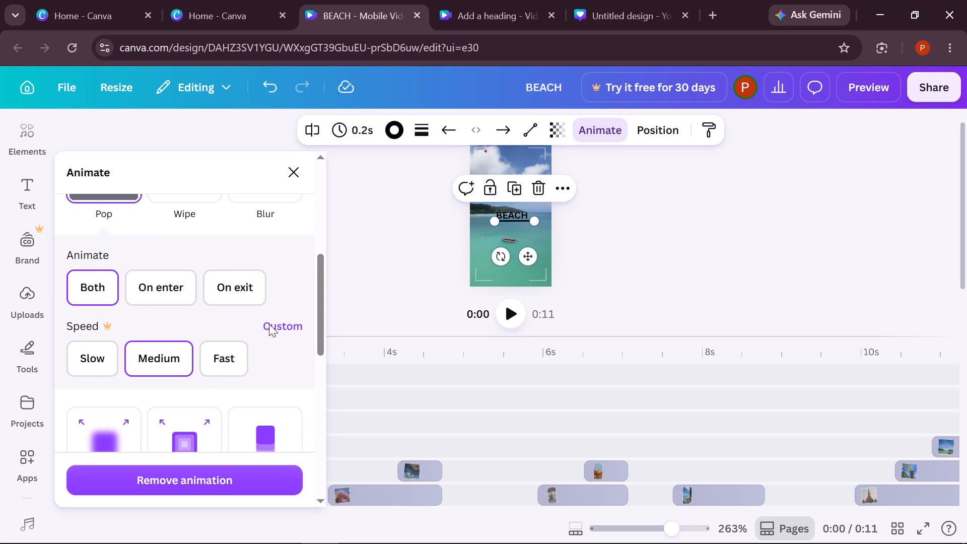
scroll(269, 324, "down", 2)
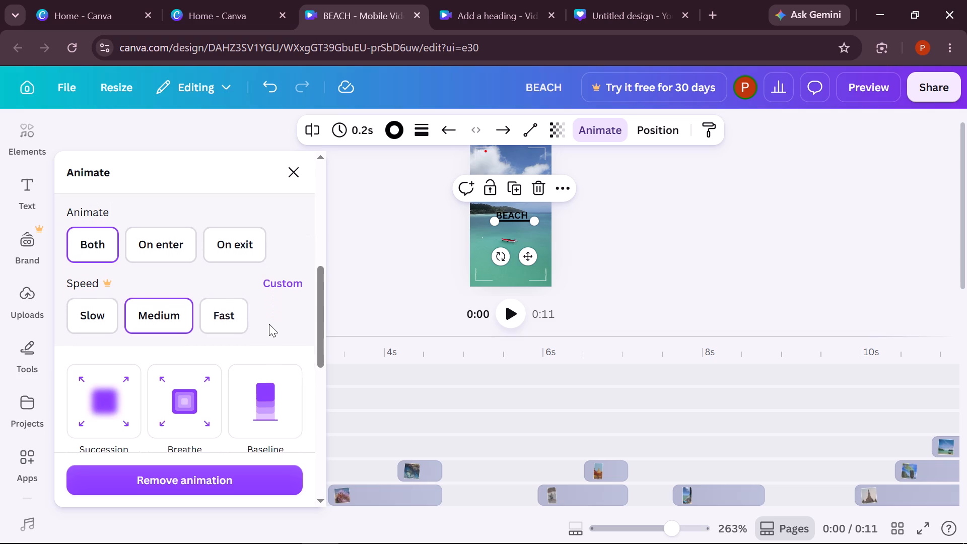
scroll(269, 324, "down", 2)
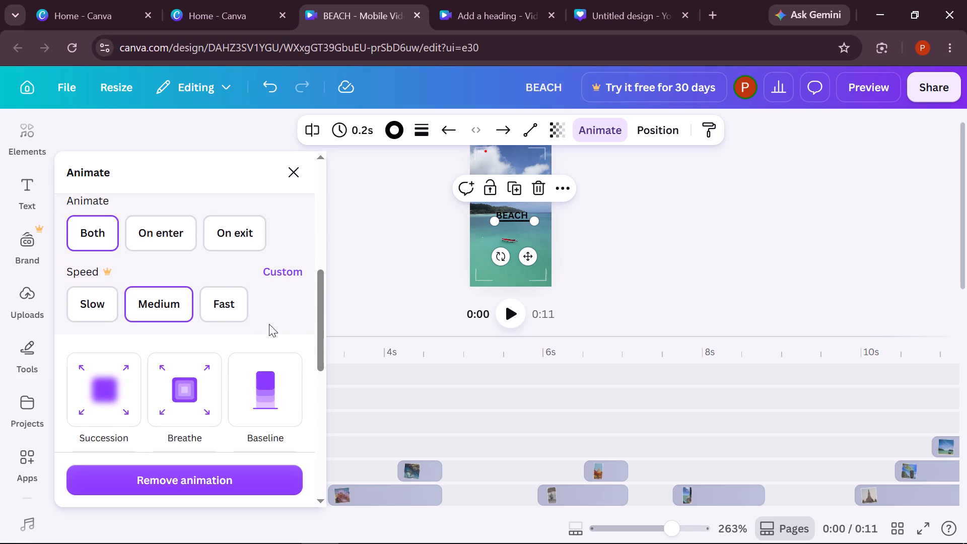
scroll(269, 324, "down", 1)
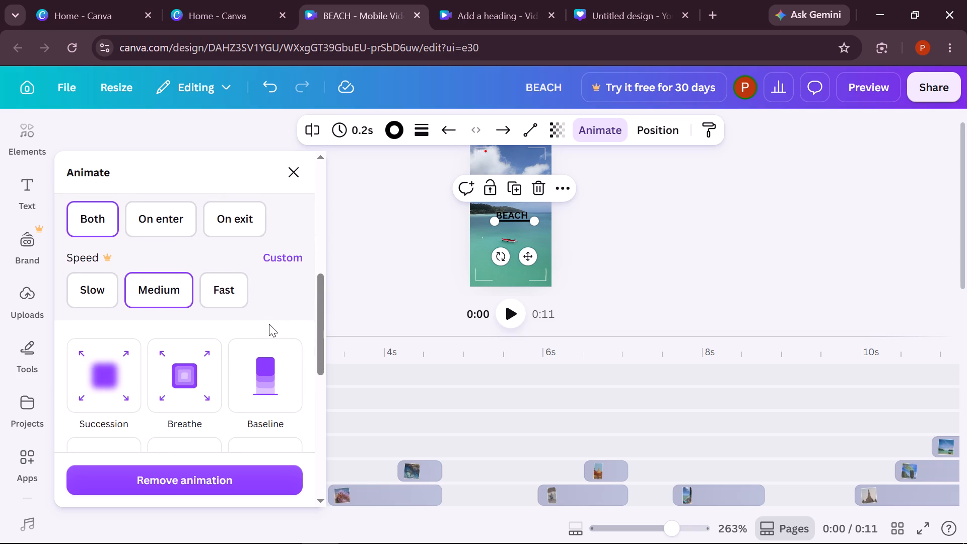
scroll(269, 324, "down", 4)
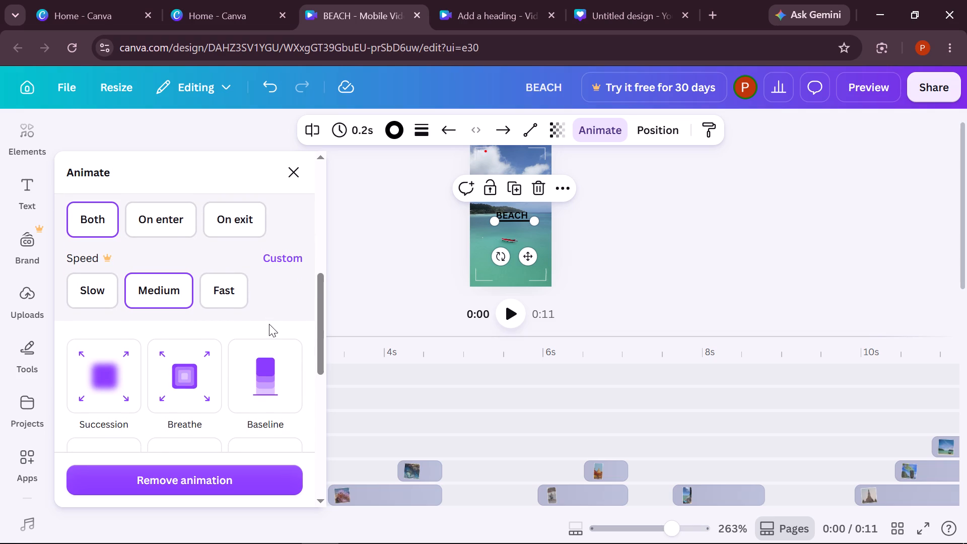
scroll(269, 324, "down", 3)
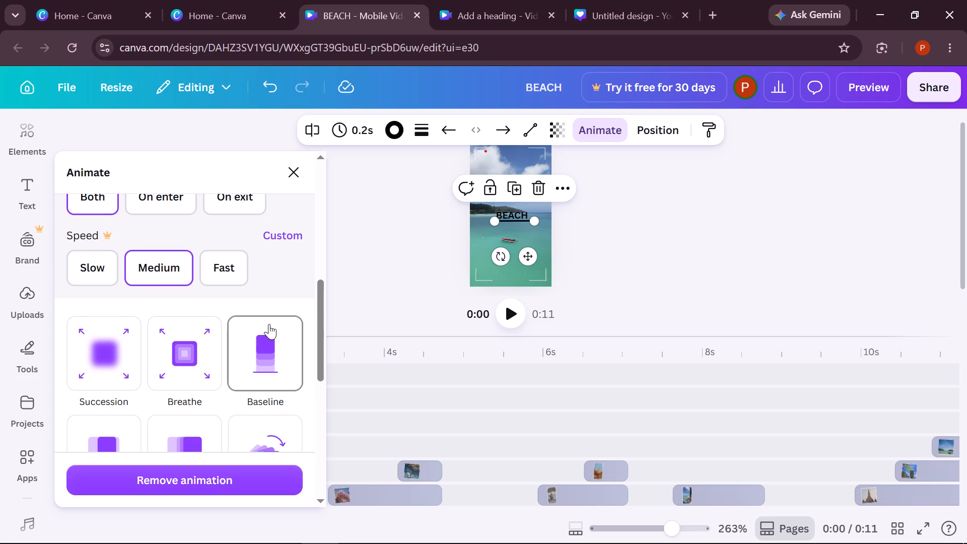
scroll(269, 324, "up", 1)
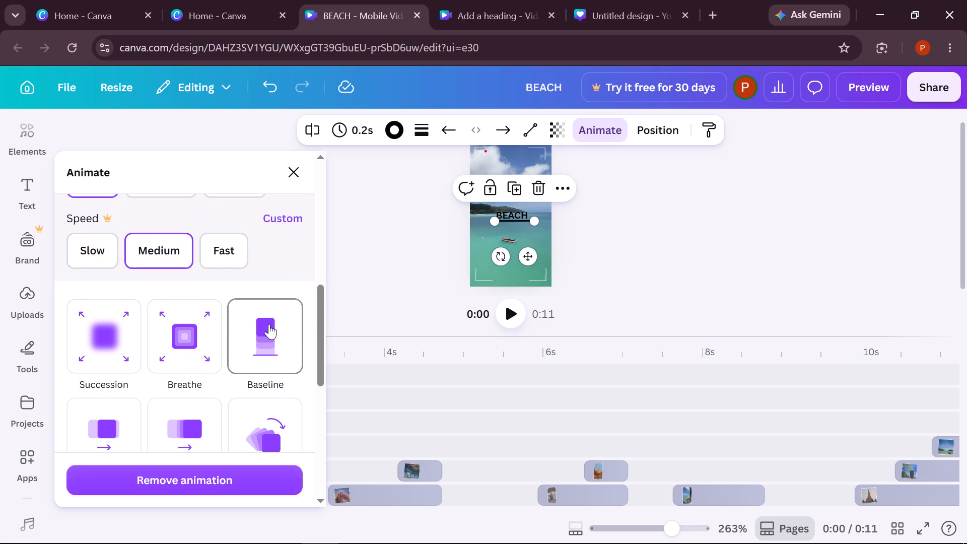
scroll(269, 324, "up", 5)
Review the Pop animation's enter, exit and speed options for the line beneath the BEACH heading.
scroll(269, 324, "up", 5)
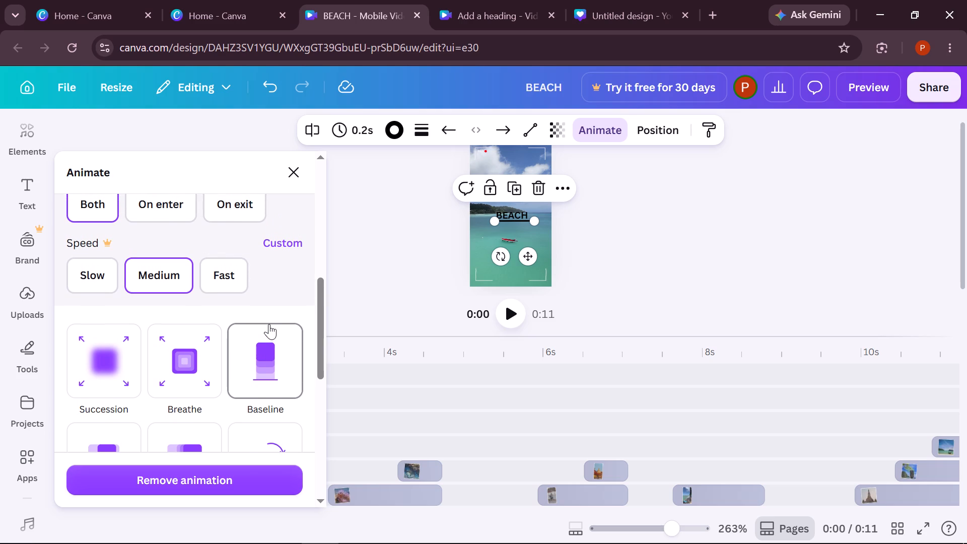
scroll(269, 324, "up", 6)
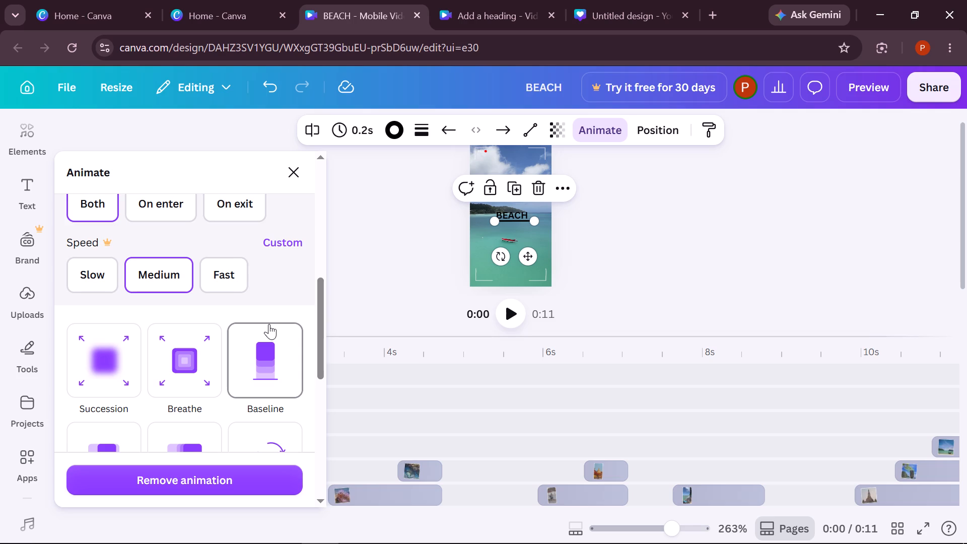
scroll(269, 324, "up", 1)
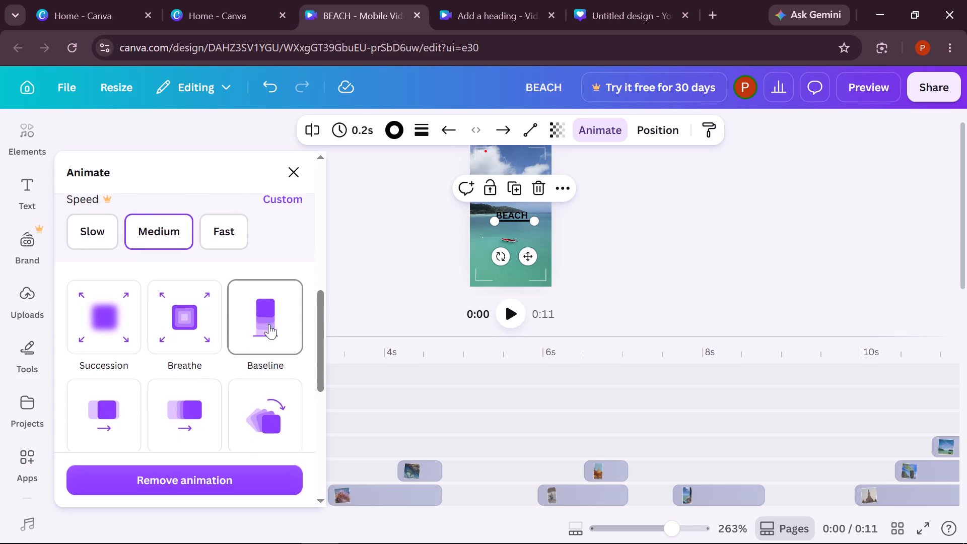
scroll(269, 324, "up", 2)
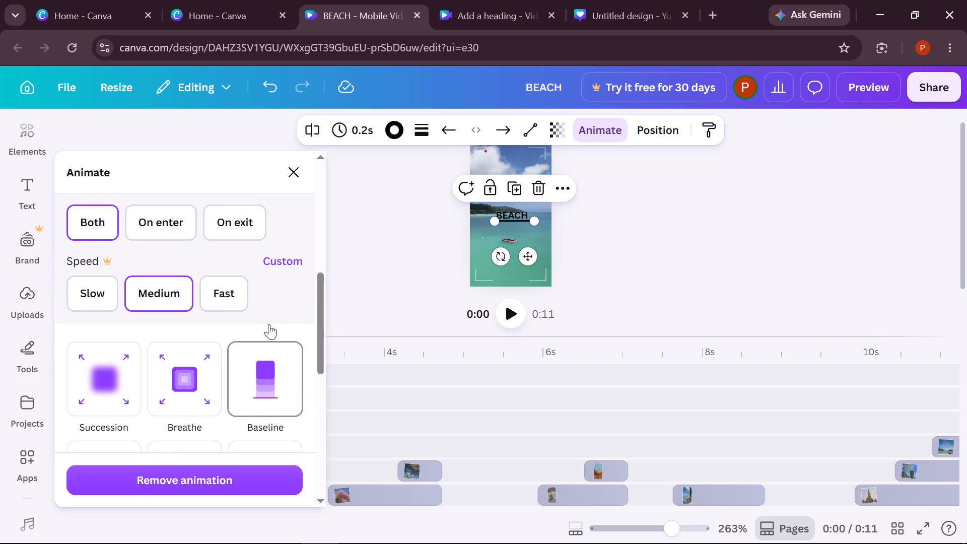
scroll(269, 324, "up", 2)
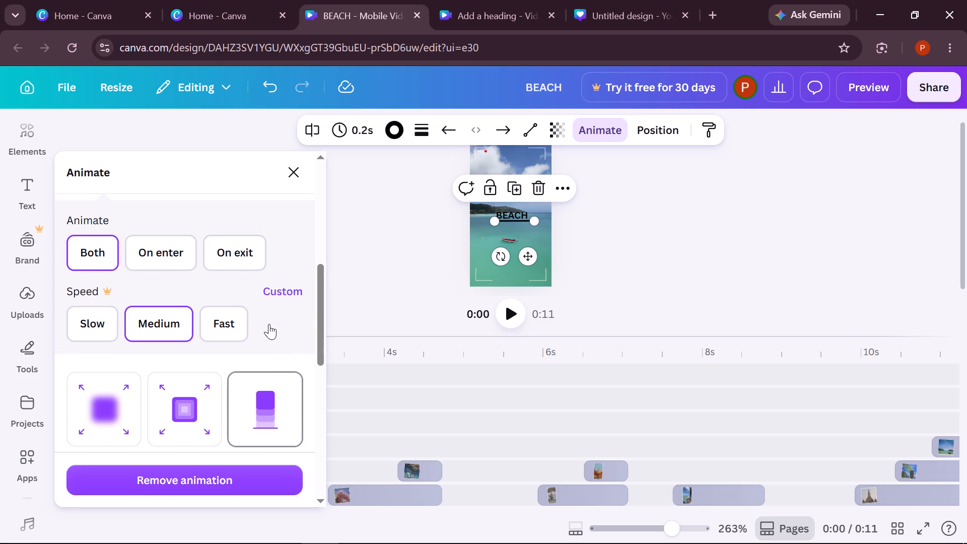
scroll(269, 324, "up", 3)
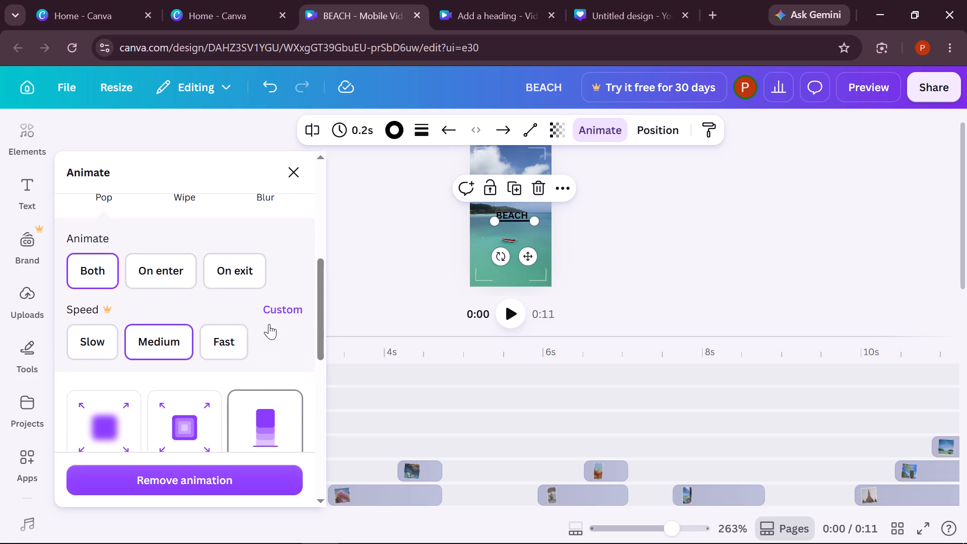
scroll(269, 324, "up", 1)
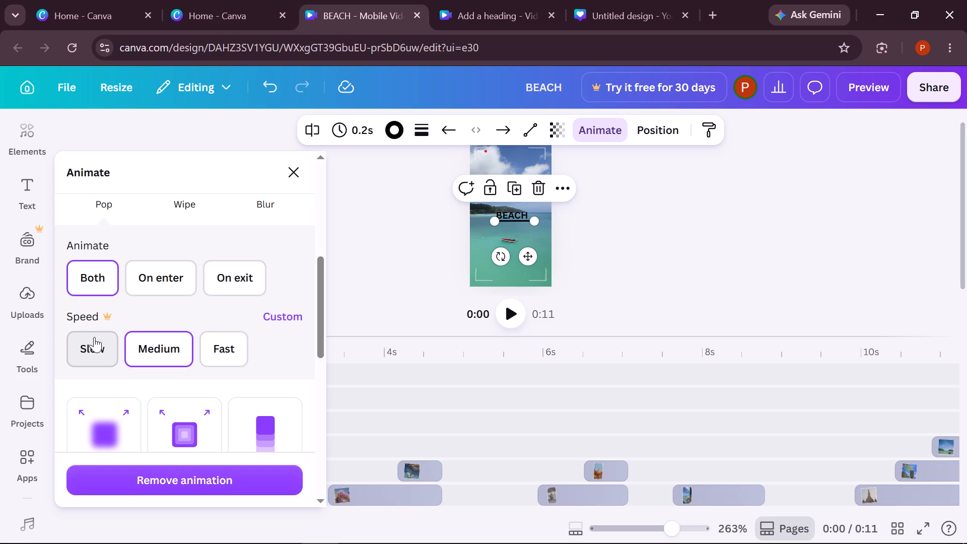
Look through the remaining animation styles and the add-on effects available for the line beneath the BEACH heading.
scroll(161, 275, "down", 7)
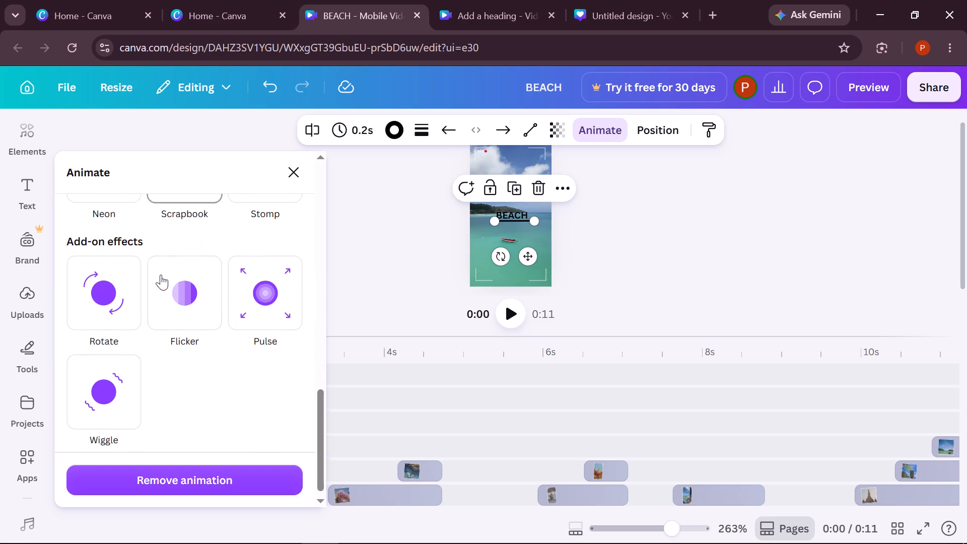
scroll(161, 275, "down", 3)
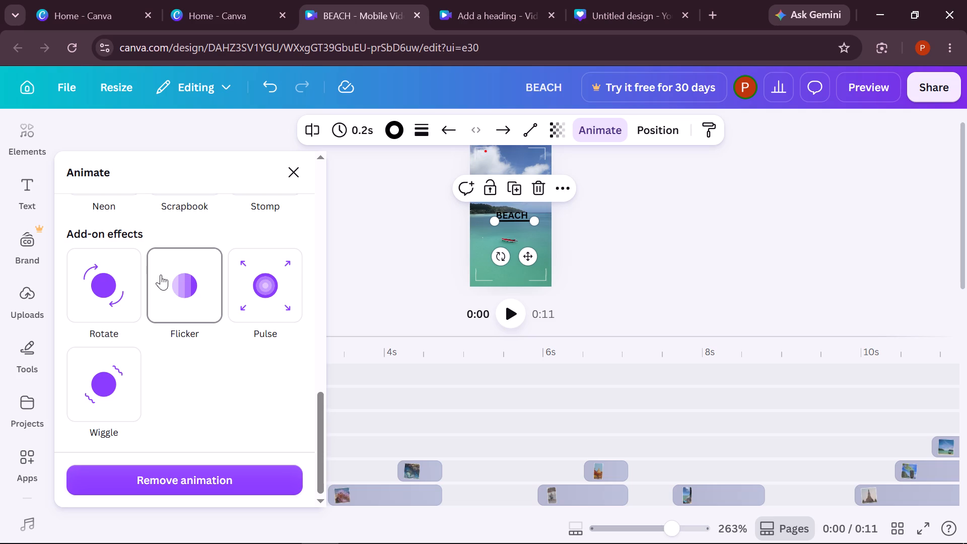
scroll(161, 275, "down", 1)
scroll(161, 275, "up", 1)
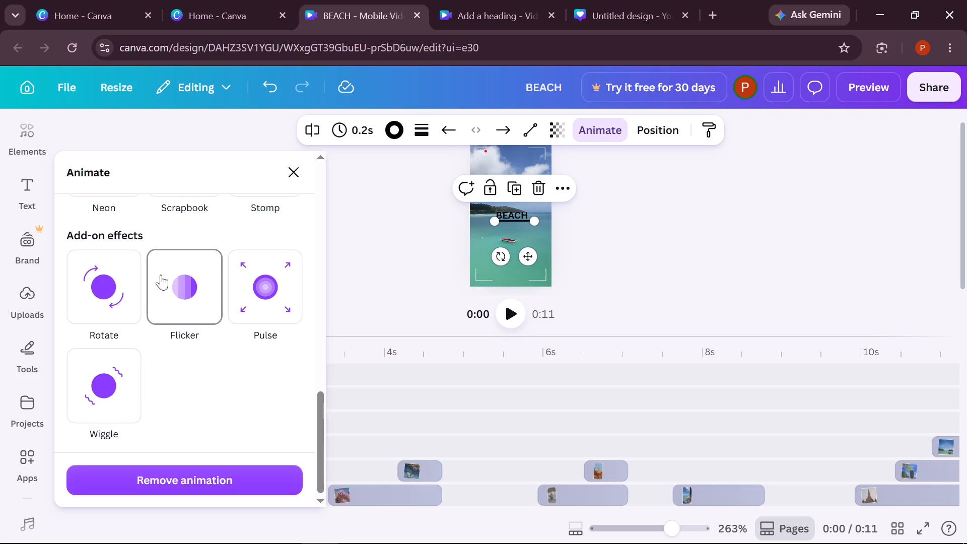
scroll(161, 275, "up", 3)
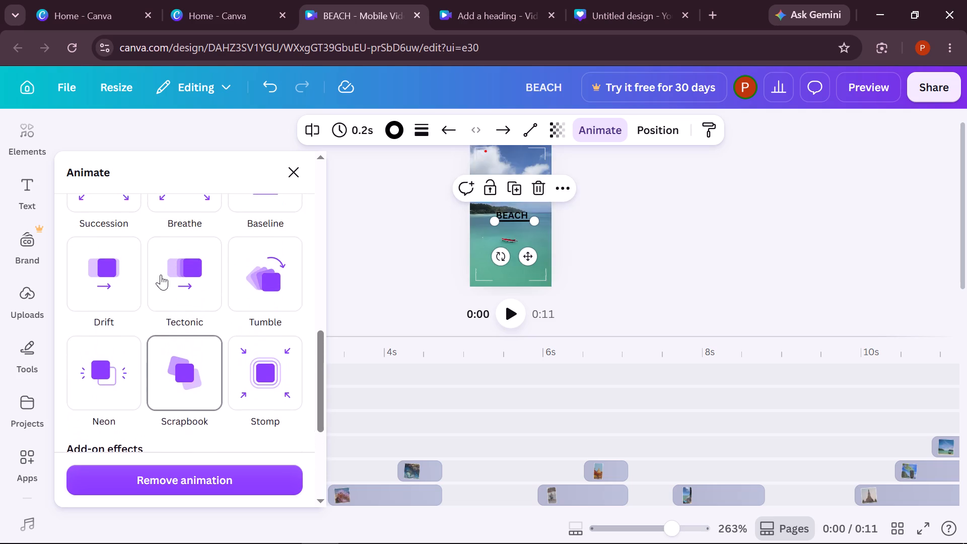
scroll(161, 275, "up", 1)
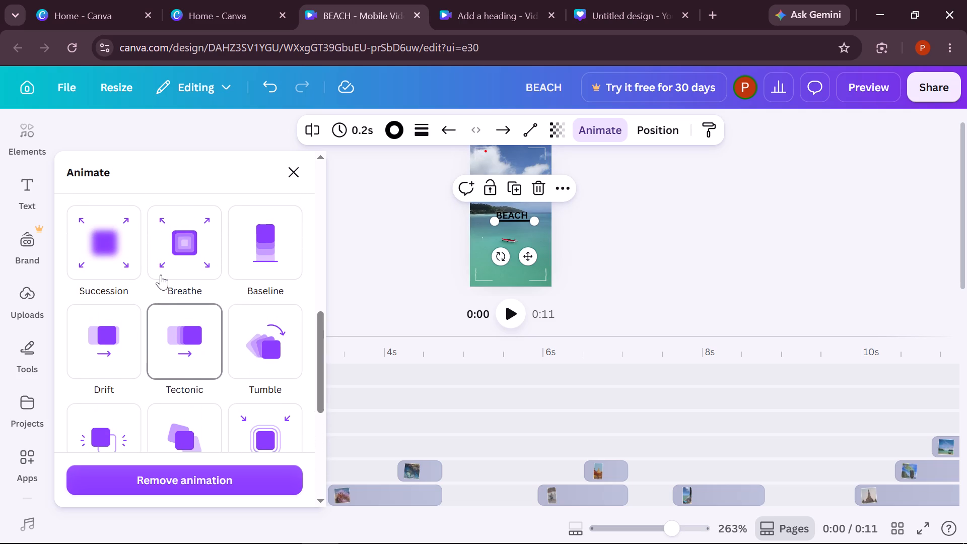
scroll(161, 275, "up", 2)
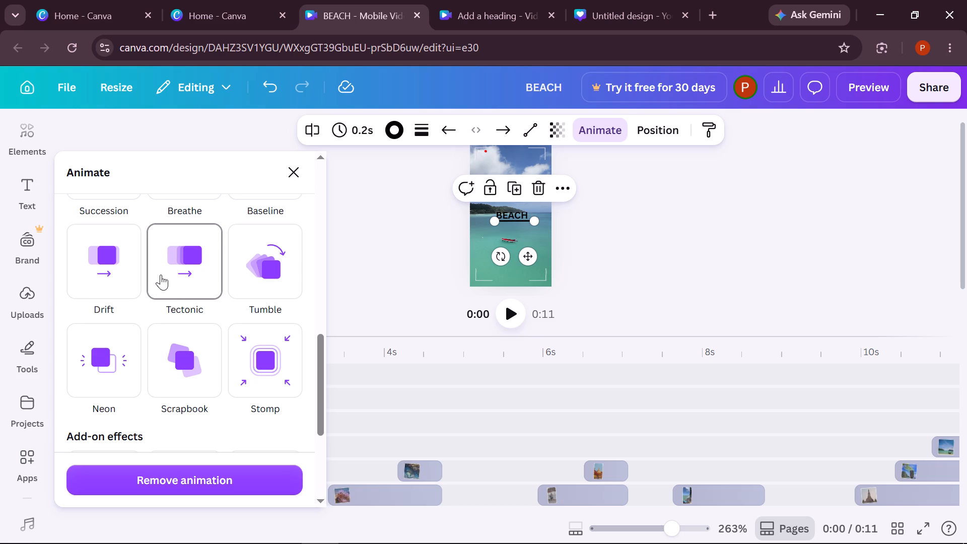
scroll(161, 275, "up", 4)
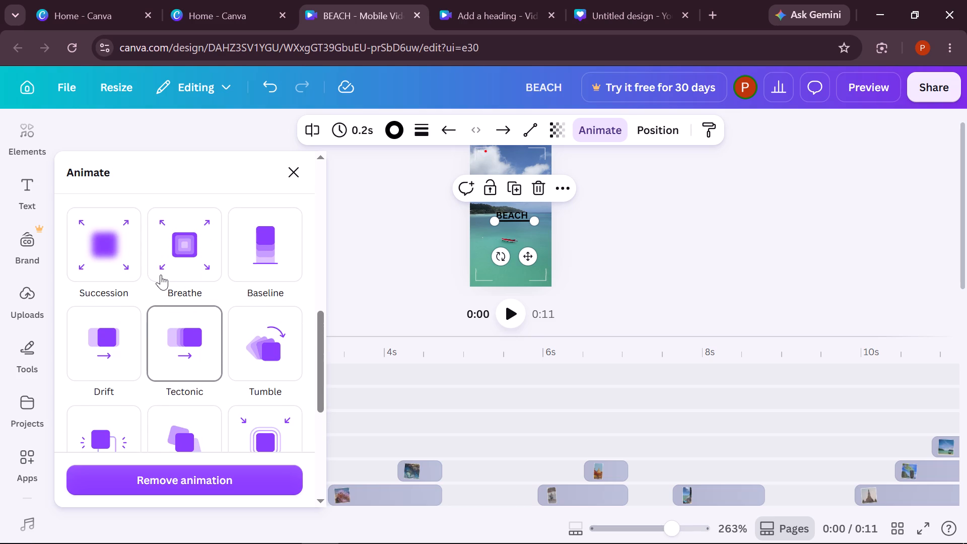
scroll(161, 275, "up", 2)
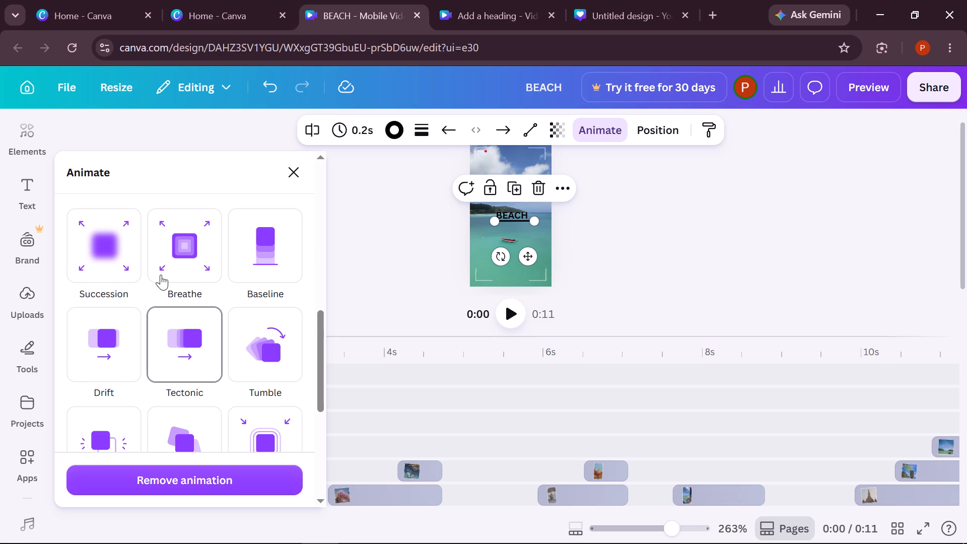
scroll(161, 275, "up", 2)
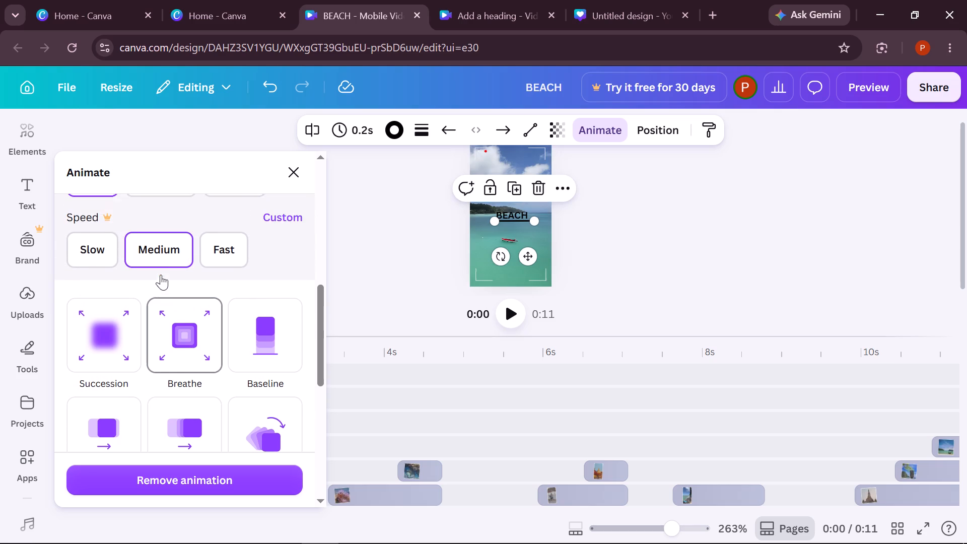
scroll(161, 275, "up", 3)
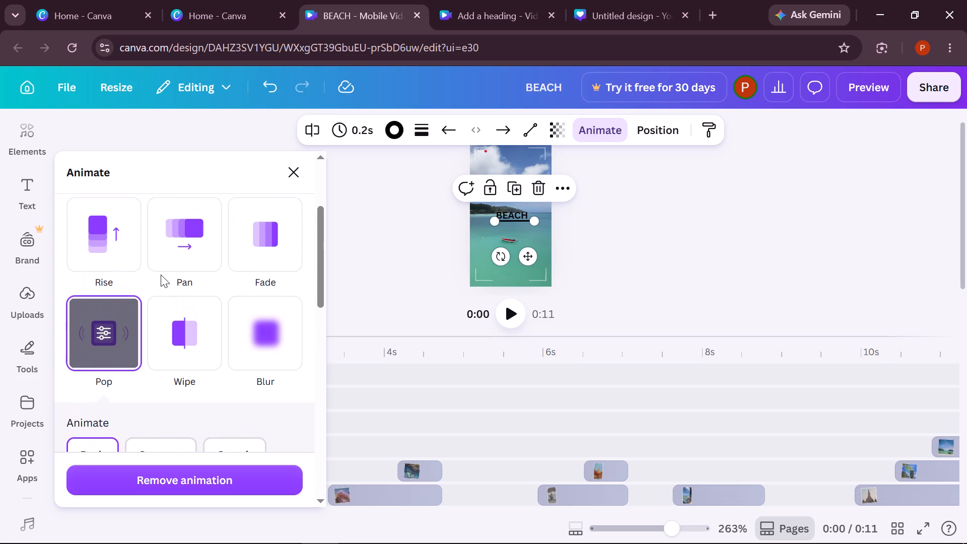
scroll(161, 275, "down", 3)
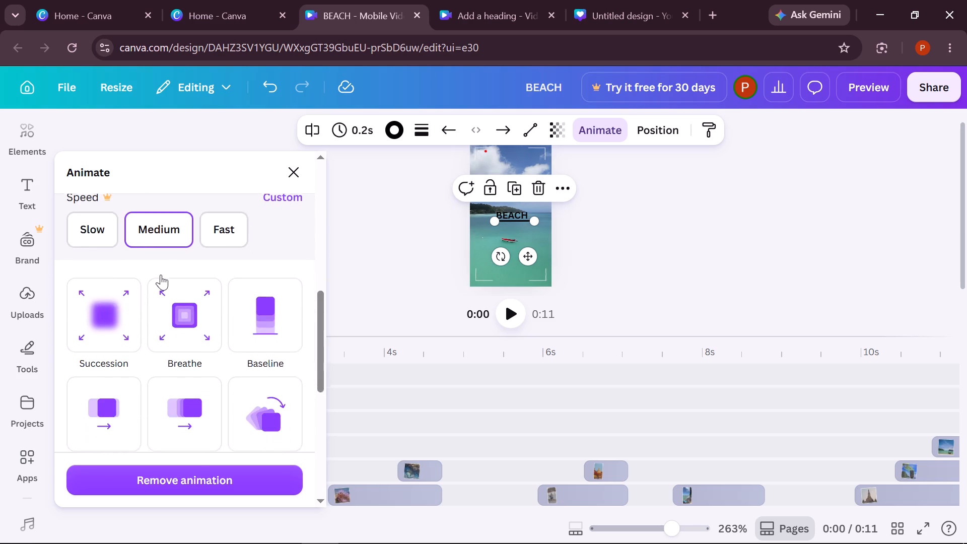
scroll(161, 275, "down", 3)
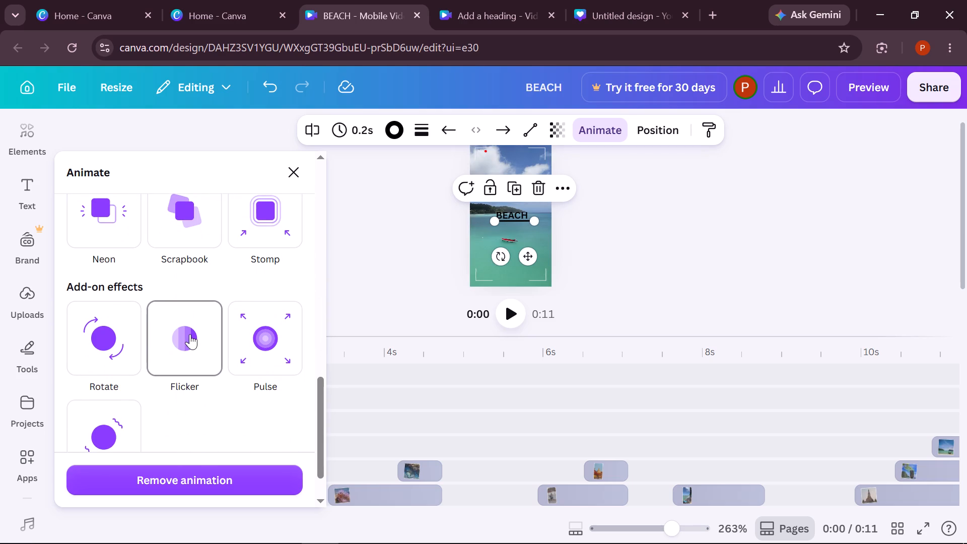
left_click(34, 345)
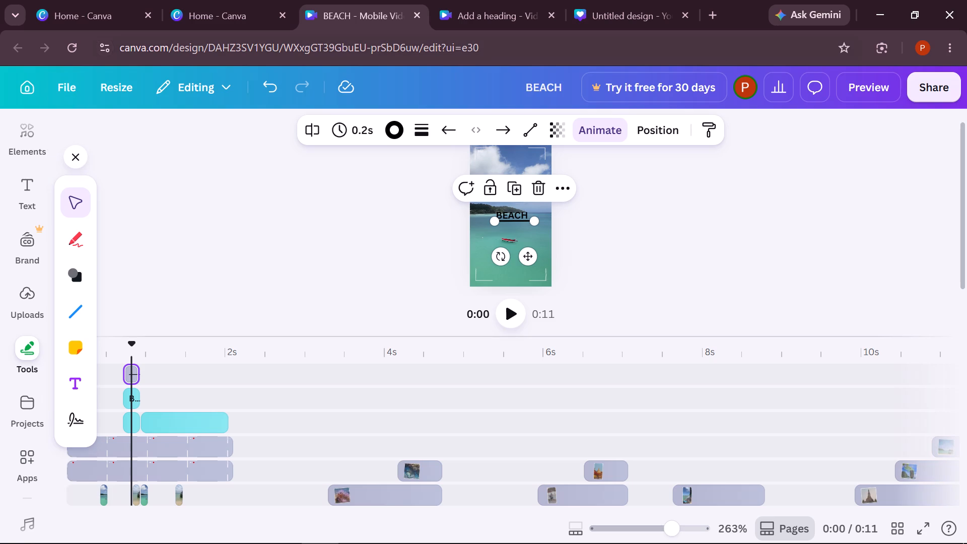
Switch to the Canva home page's design creation dialog and start a new blank Facebook Video design.
left_click(236, 0)
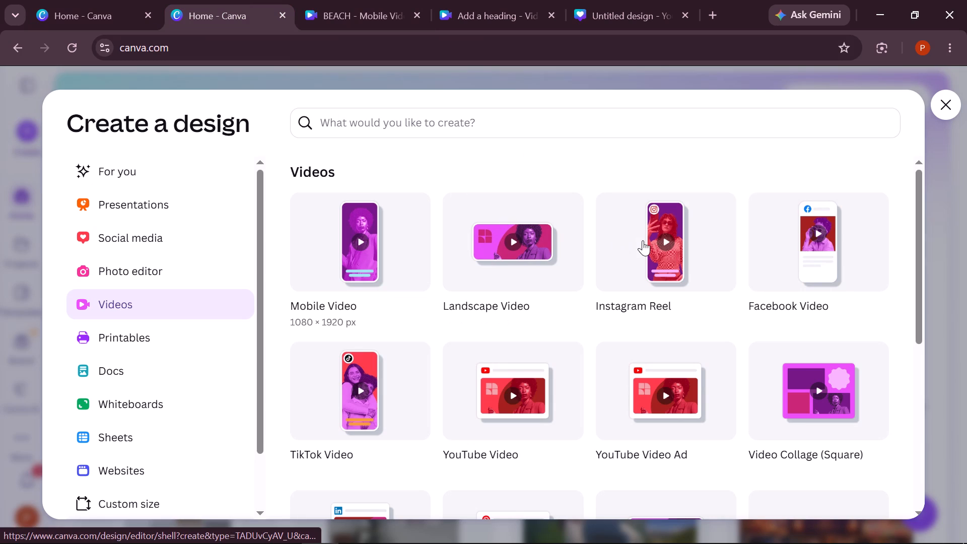
left_click(792, 243)
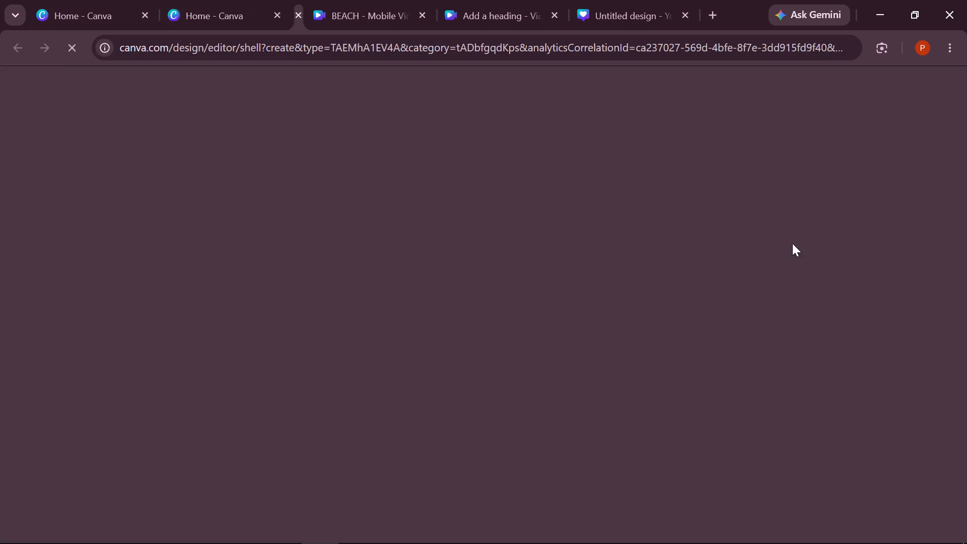